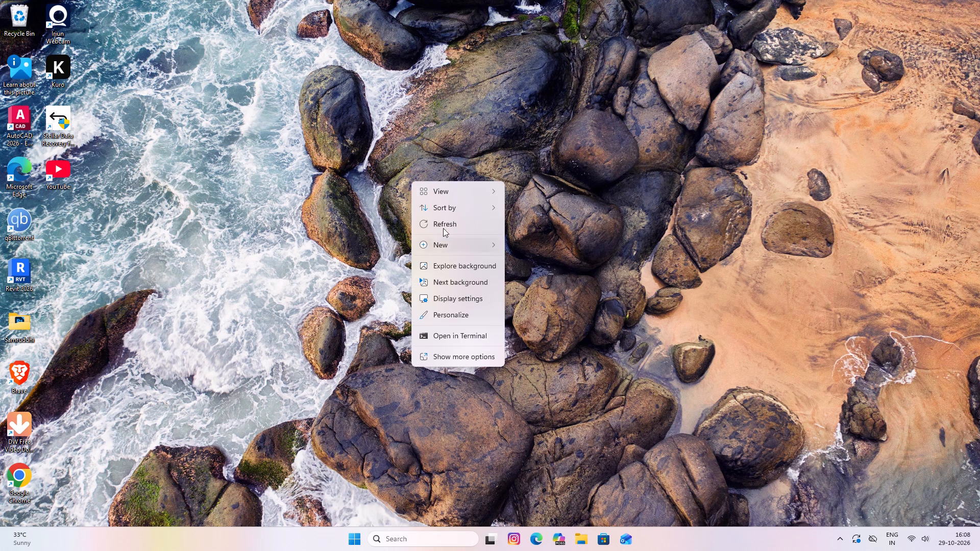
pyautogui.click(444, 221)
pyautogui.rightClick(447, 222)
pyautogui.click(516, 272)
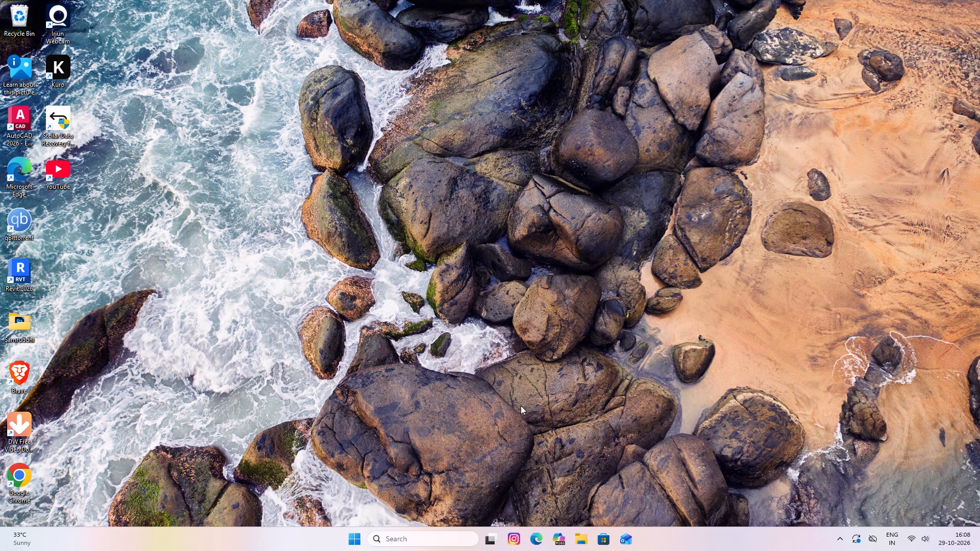
# Launch Adobe Premiere from the Creativity group of installed apps.
pyautogui.click(359, 544)
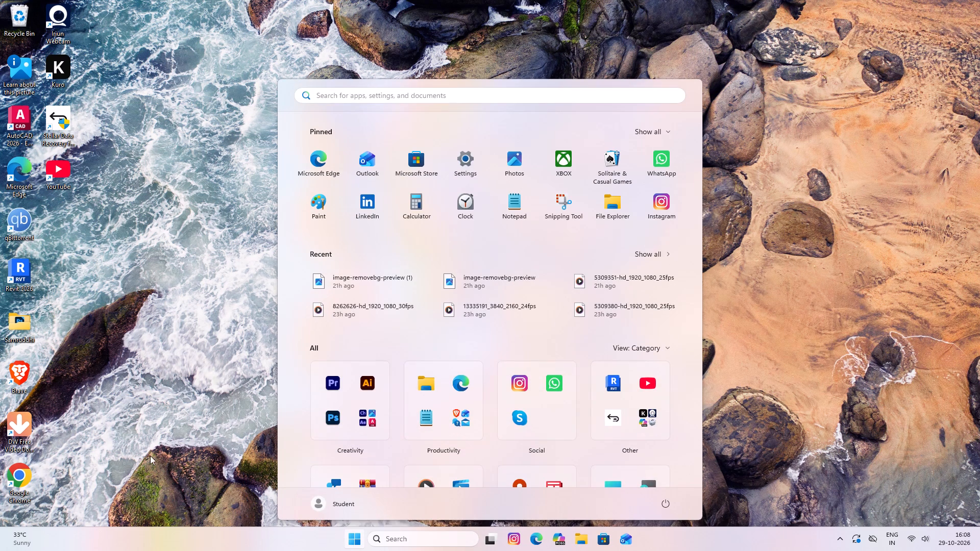
pyautogui.click(334, 386)
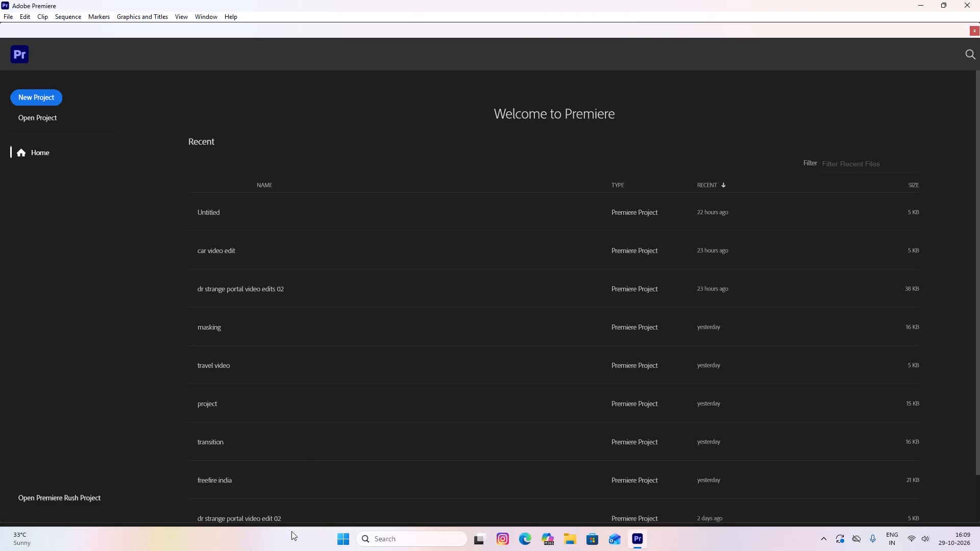
# Switch to Google Chrome by opening it in Guest mode with its window maximized.
pyautogui.click(342, 535)
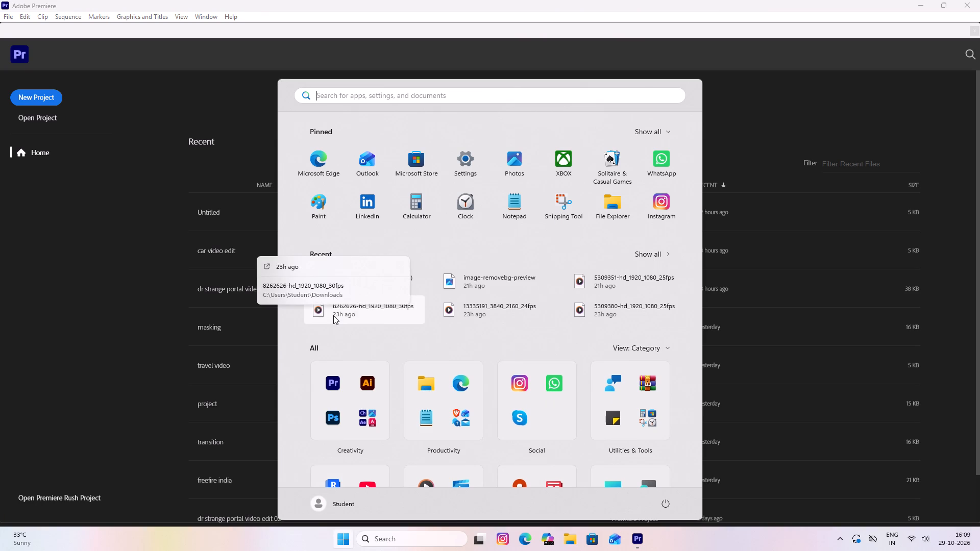
pyautogui.click(353, 96)
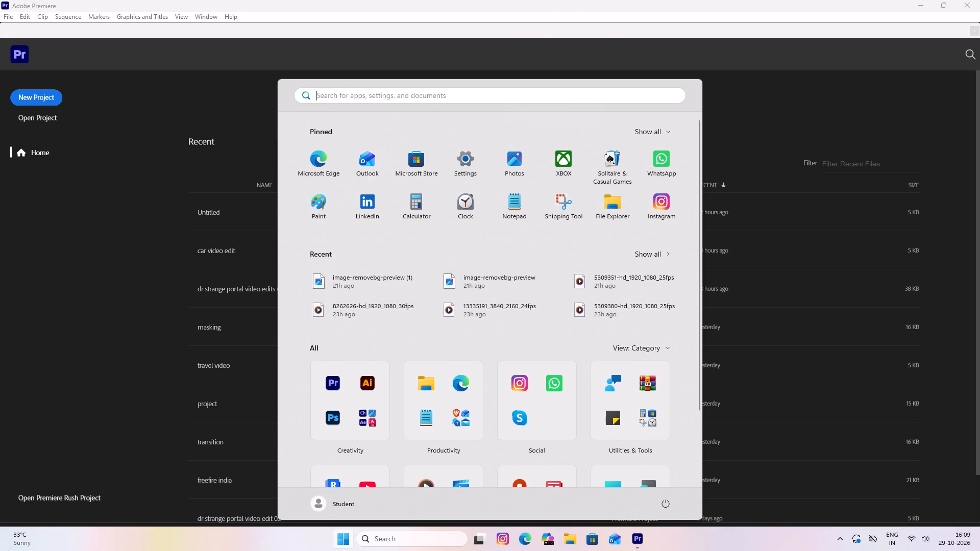
pyautogui.write('chr')
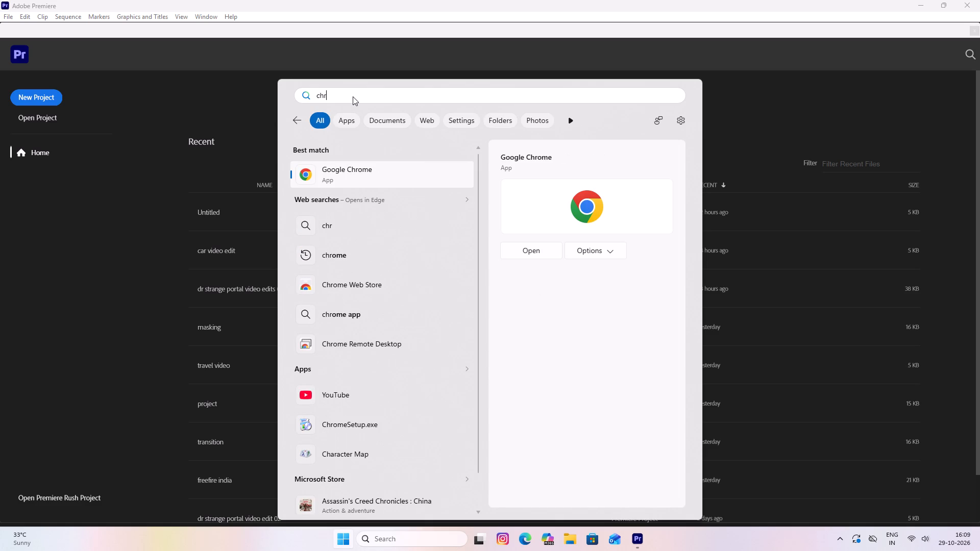
pyautogui.click(375, 165)
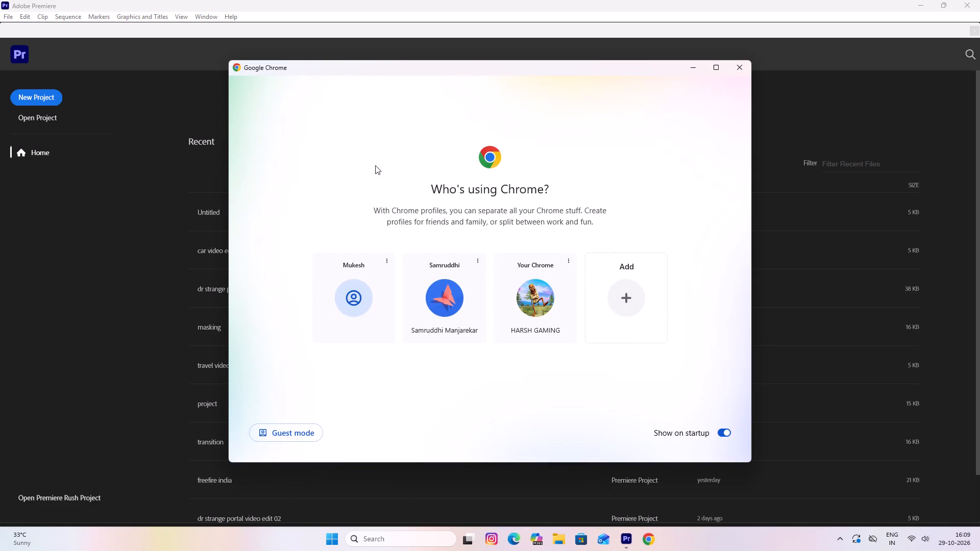
pyautogui.click(315, 438)
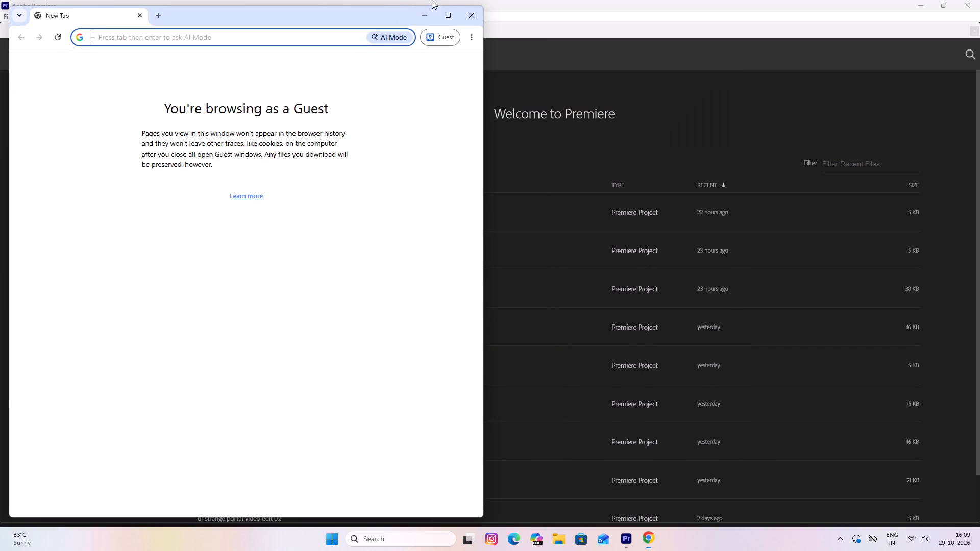
pyautogui.click(443, 12)
# Search the web for "car video clip".
pyautogui.click(356, 33)
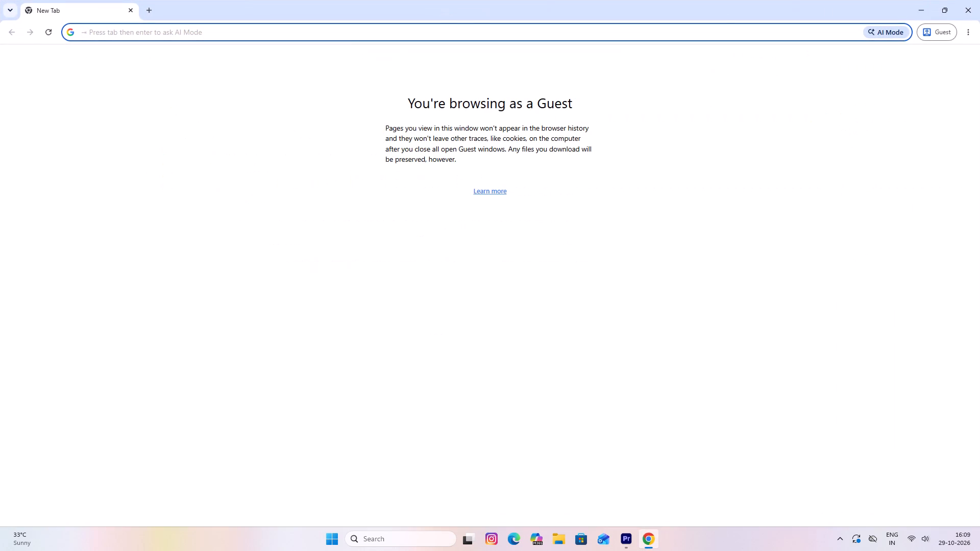
pyautogui.write('car video')
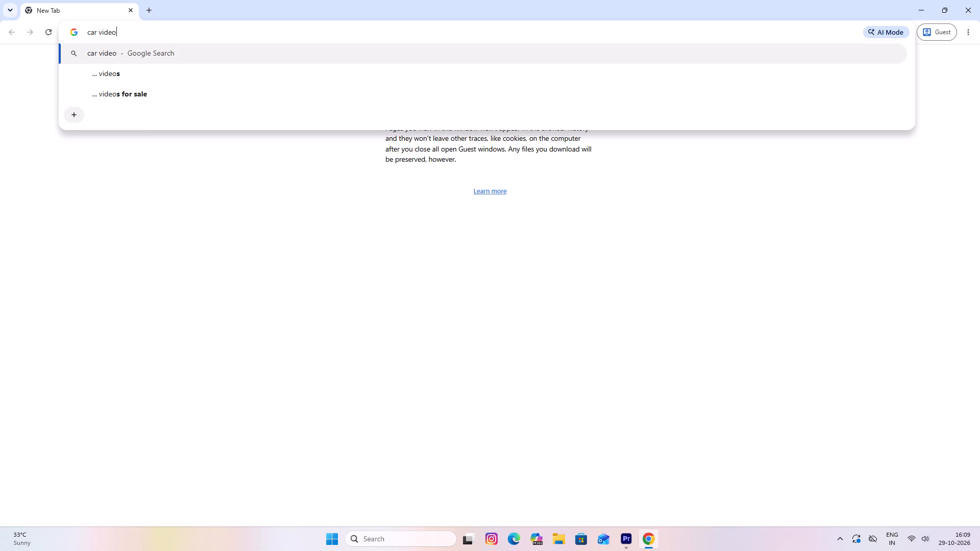
pyautogui.press('space')
pyautogui.write('clip')
pyautogui.press('Return')
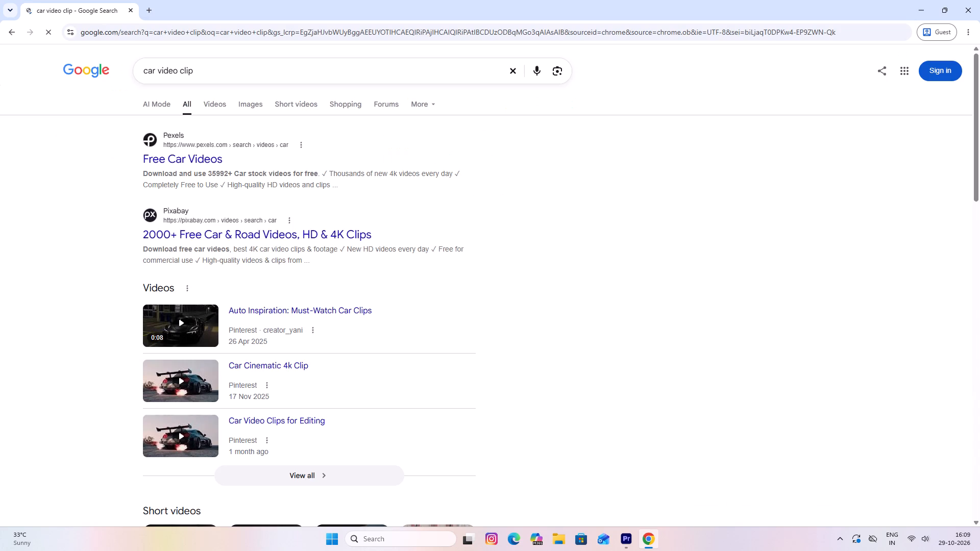
# Look through the free car videos on Pexels for suitable editing footage, and return to the search results.
pyautogui.click(178, 162)
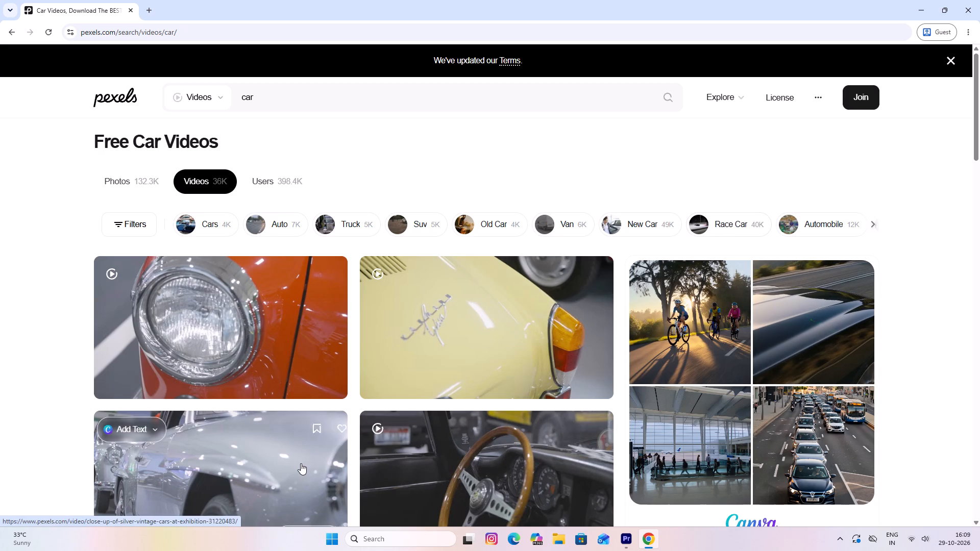
pyautogui.scroll(-3, 499, 464)
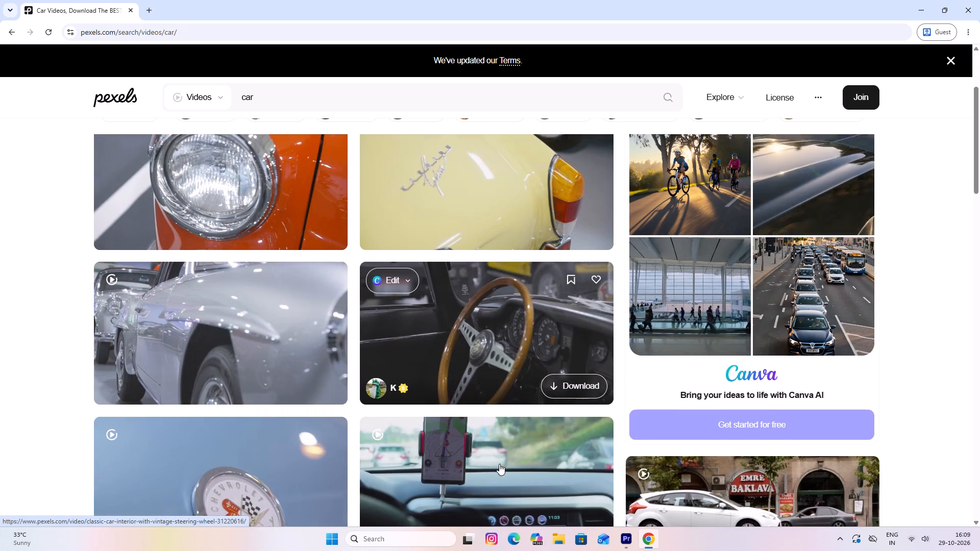
pyautogui.scroll(-11, 471, 320)
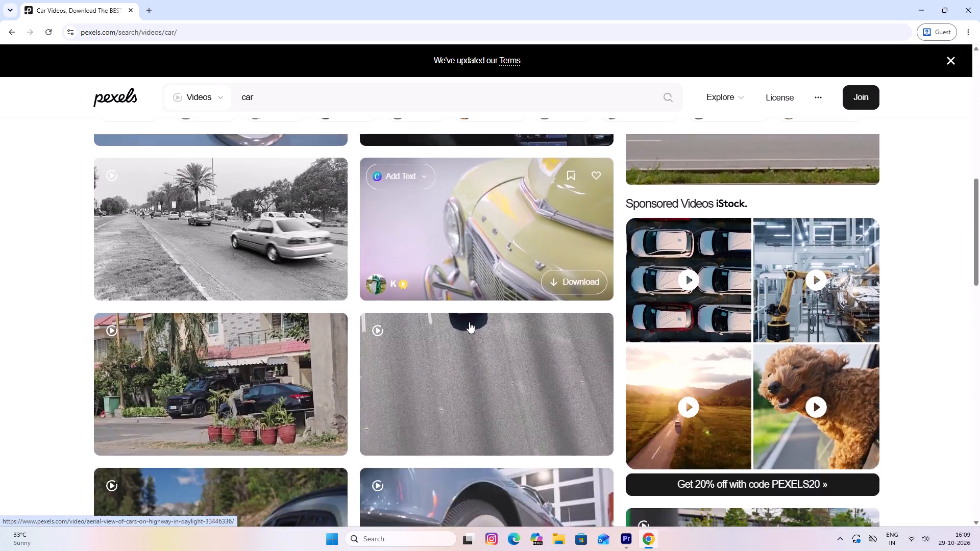
pyautogui.scroll(-3, 469, 322)
pyautogui.scroll(1, 469, 322)
pyautogui.scroll(-1, 469, 322)
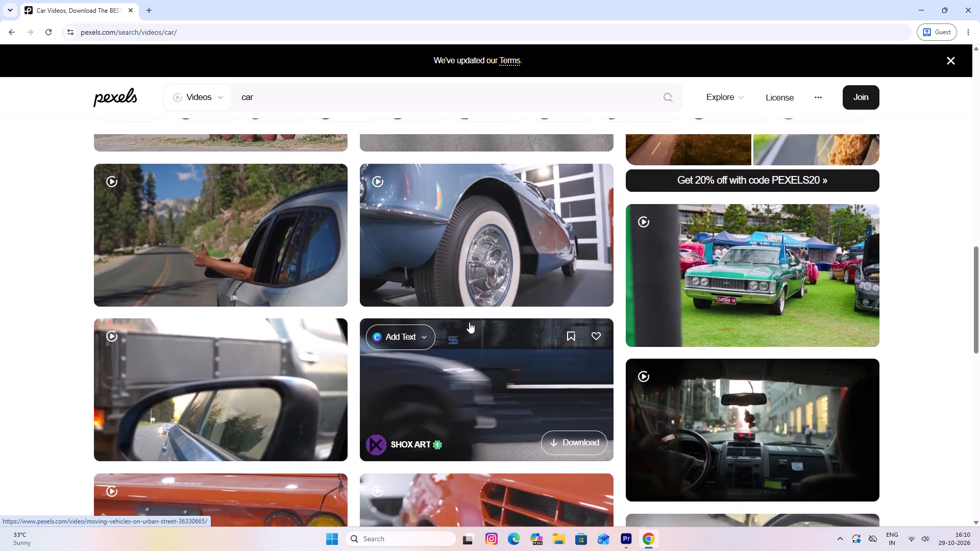
pyautogui.scroll(5, 469, 322)
pyautogui.scroll(-1, 469, 322)
pyautogui.scroll(1, 469, 322)
pyautogui.scroll(-13, 469, 322)
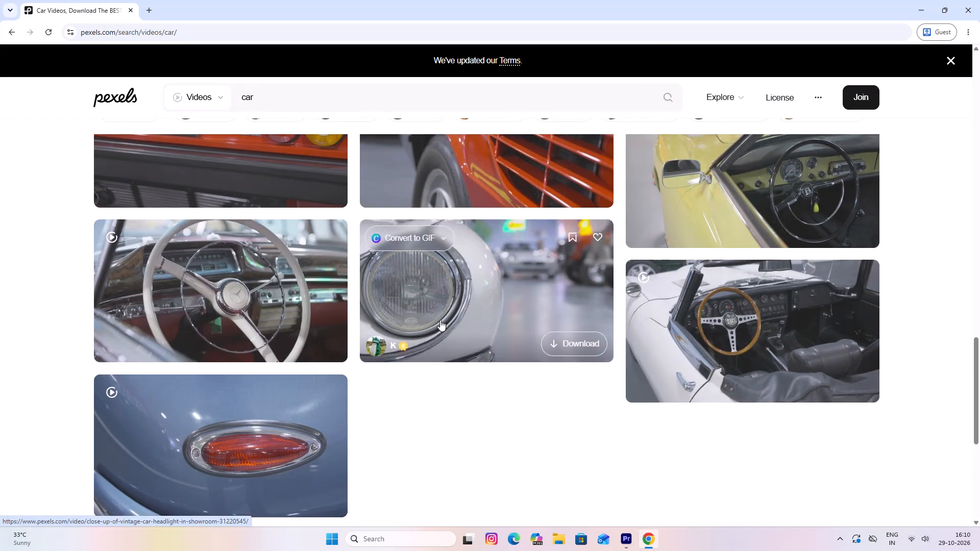
pyautogui.scroll(7, 440, 316)
pyautogui.scroll(-4, 369, 321)
pyautogui.scroll(2, 345, 329)
pyautogui.scroll(-1, 335, 331)
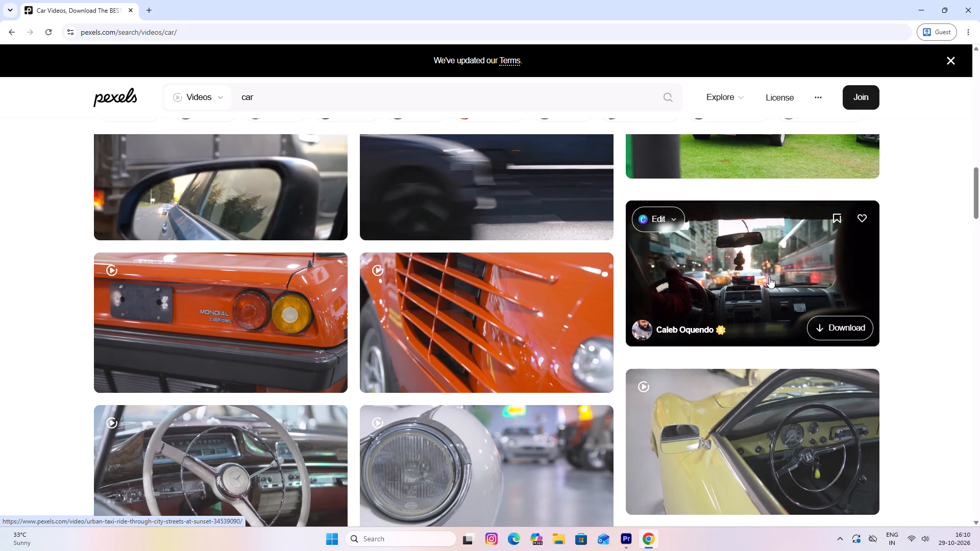
pyautogui.scroll(-9, 715, 167)
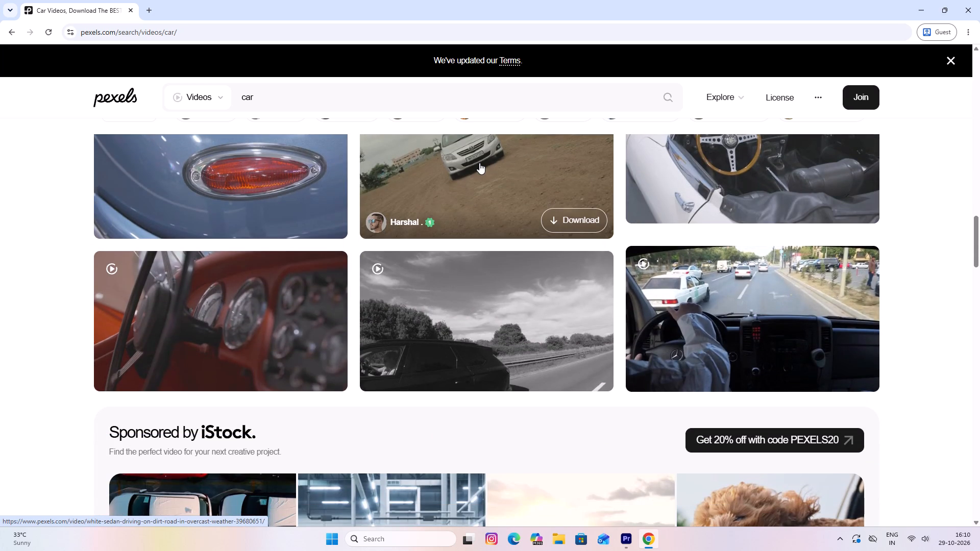
pyautogui.scroll(1, 479, 163)
pyautogui.scroll(-2, 479, 163)
pyautogui.scroll(3, 479, 163)
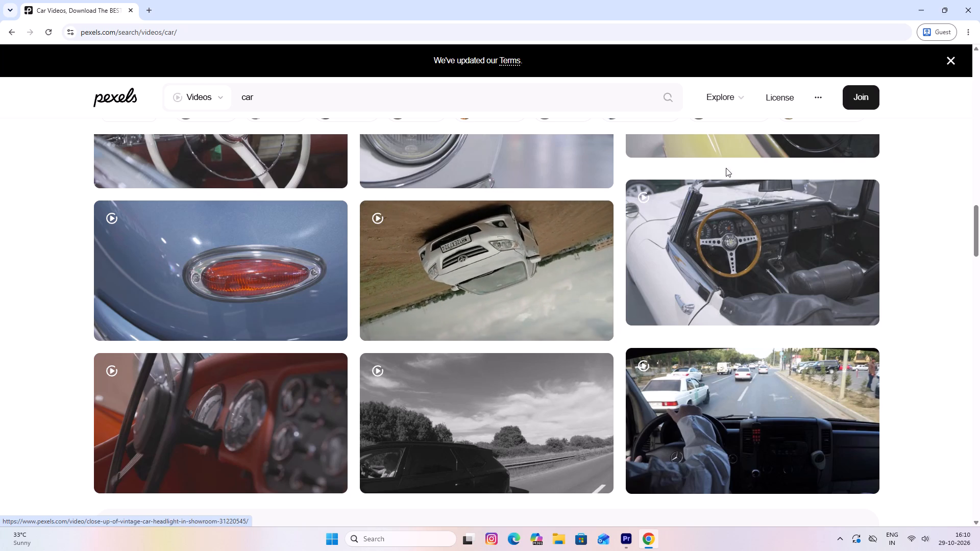
pyautogui.scroll(-3, 757, 243)
pyautogui.scroll(2, 806, 318)
pyautogui.scroll(-2, 806, 318)
pyautogui.scroll(-8, 557, 406)
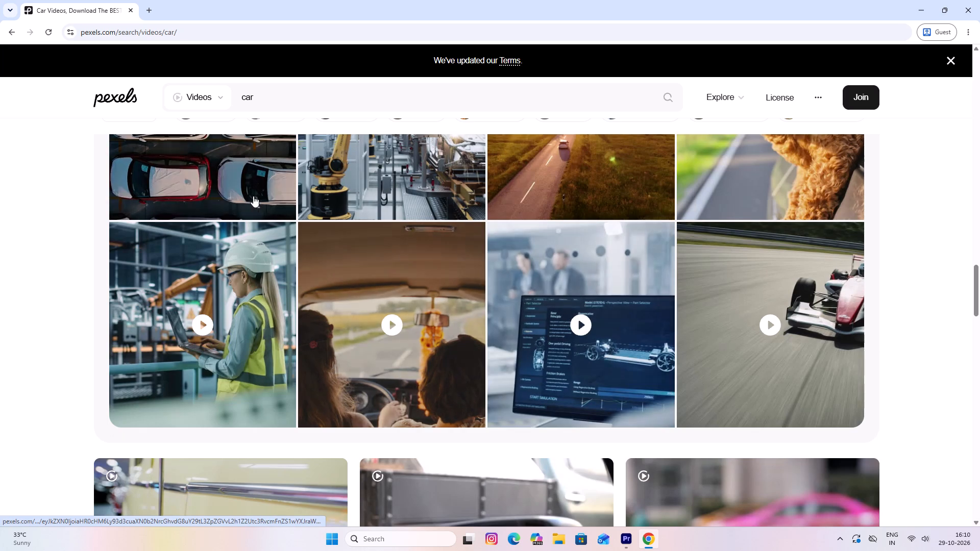
pyautogui.scroll(-3, 695, 313)
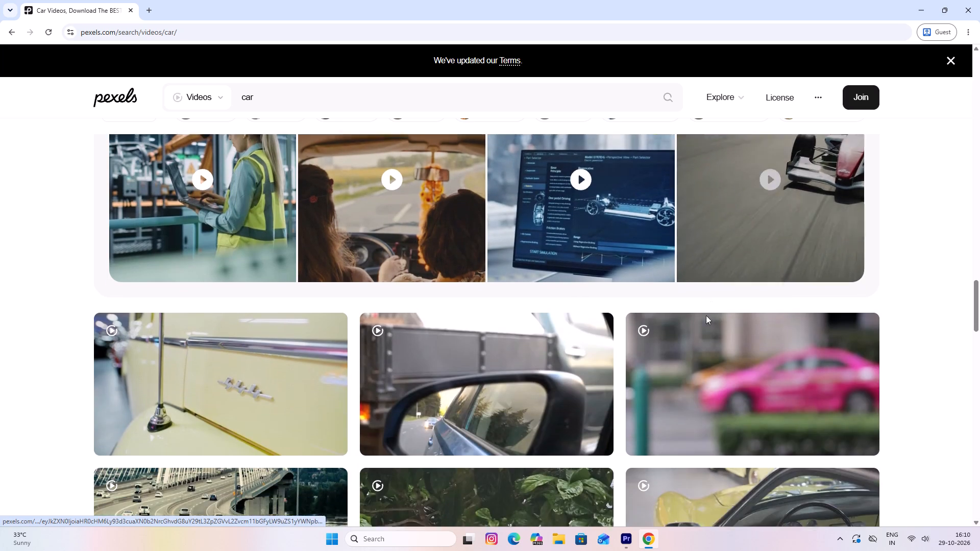
pyautogui.scroll(-1, 706, 315)
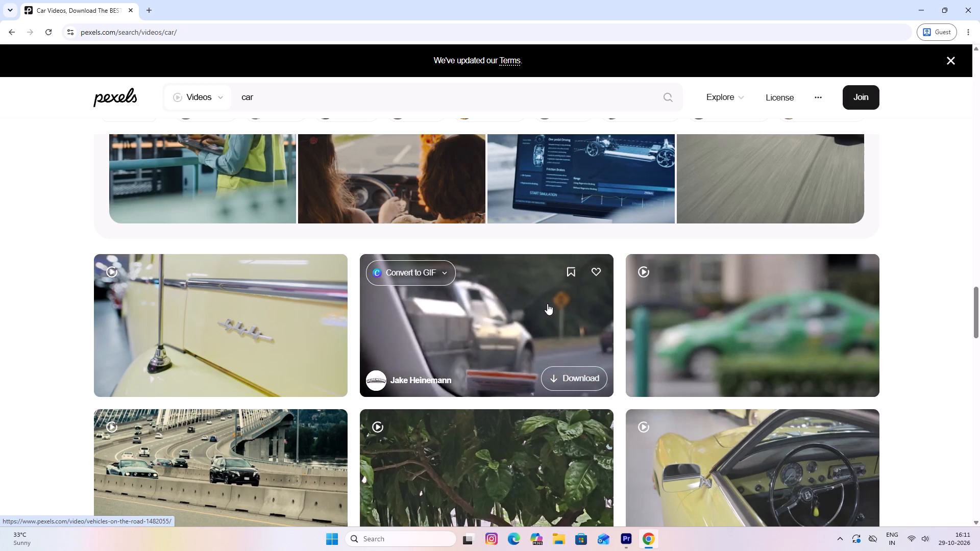
pyautogui.scroll(-3, 505, 327)
pyautogui.scroll(1, 463, 344)
pyautogui.scroll(-14, 463, 344)
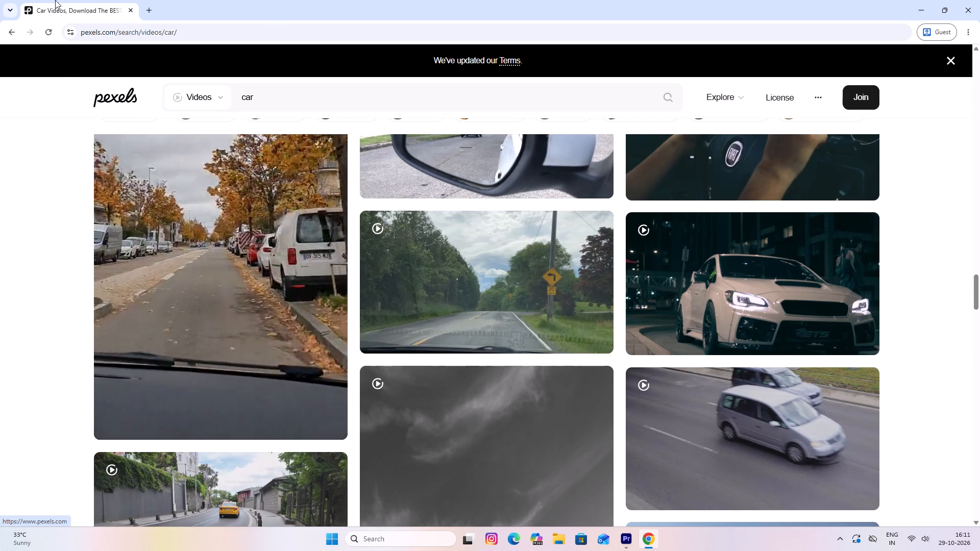
pyautogui.click(10, 34)
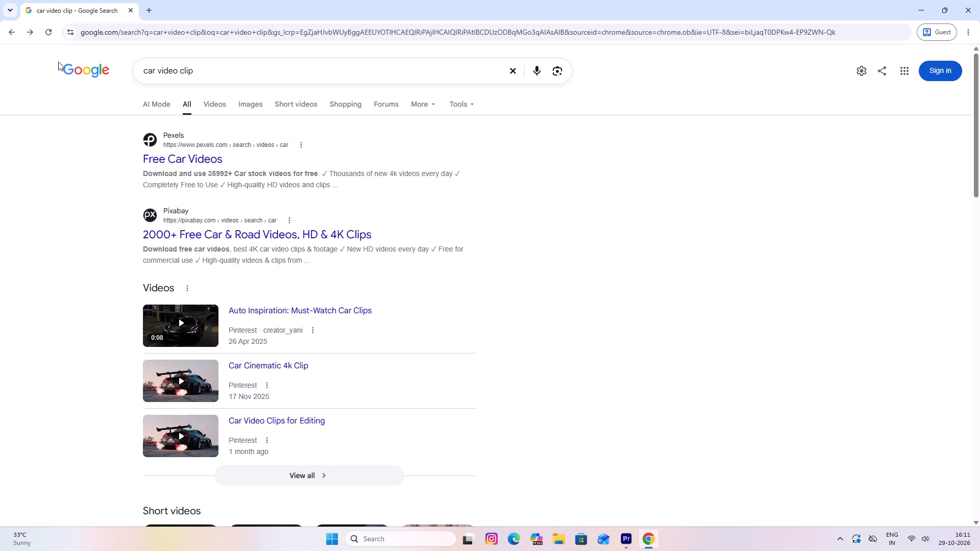
# From the video results, check Pinterest's Car Clips for Editing page and try to open its first clip.
pyautogui.click(208, 107)
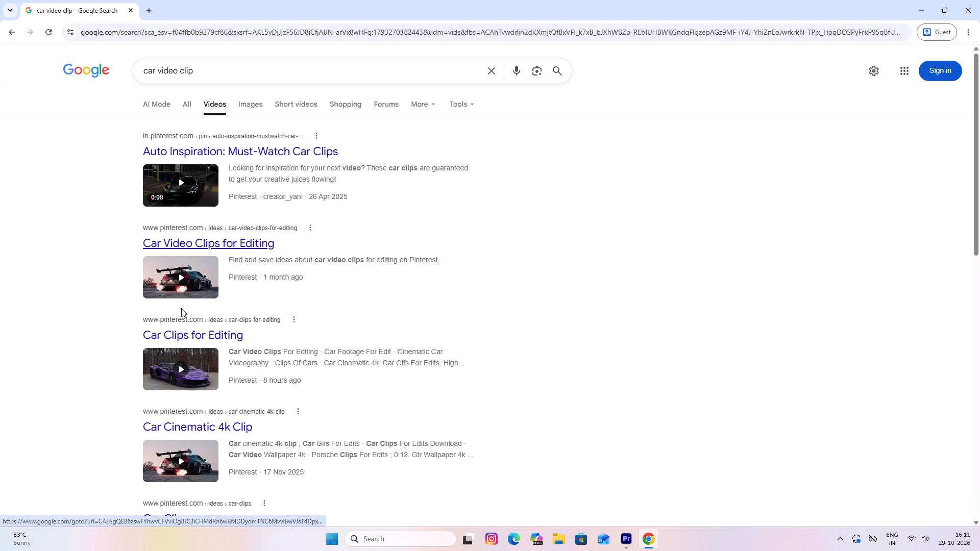
pyautogui.click(203, 333)
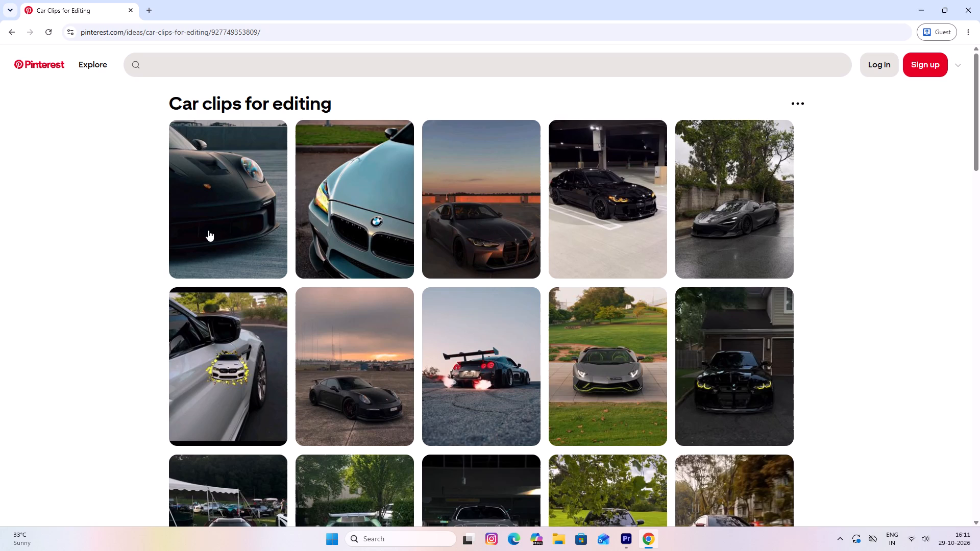
pyautogui.click(230, 226)
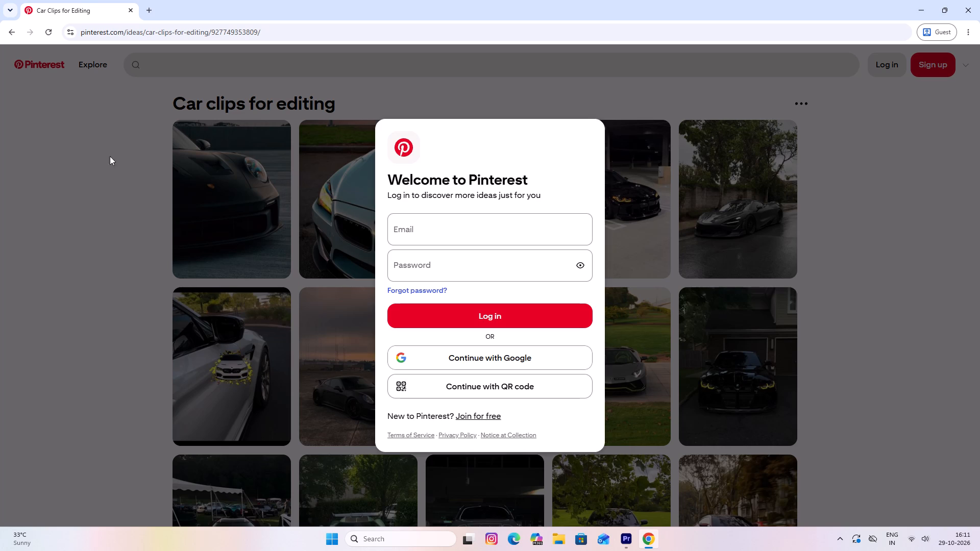
pyautogui.click(10, 33)
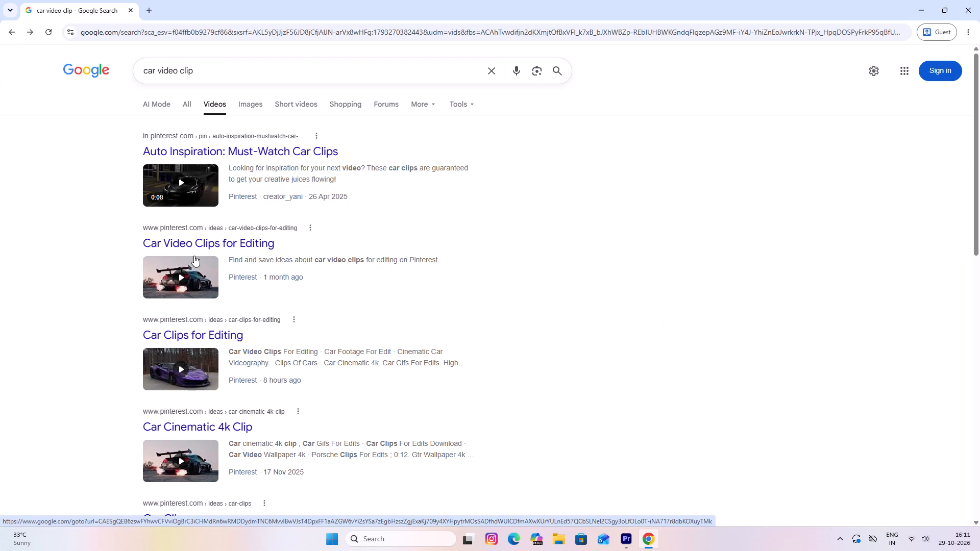
# Check the remaining video results, and open Mixkit's Free Car Videos page from the general search results.
pyautogui.scroll(4, 139, 146)
pyautogui.scroll(-2, 139, 146)
pyautogui.scroll(1, 139, 146)
pyautogui.scroll(-4, 144, 147)
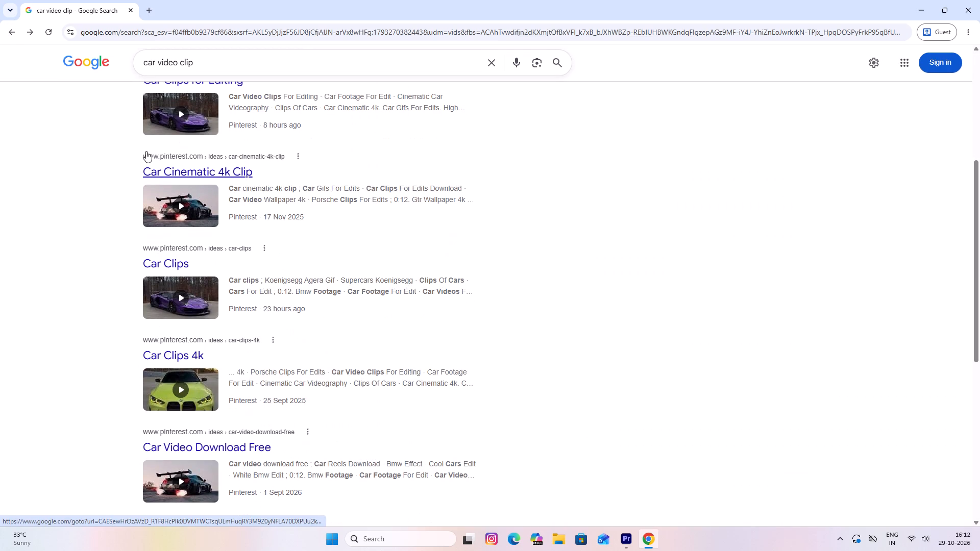
pyautogui.click(14, 35)
pyautogui.scroll(-10, 295, 273)
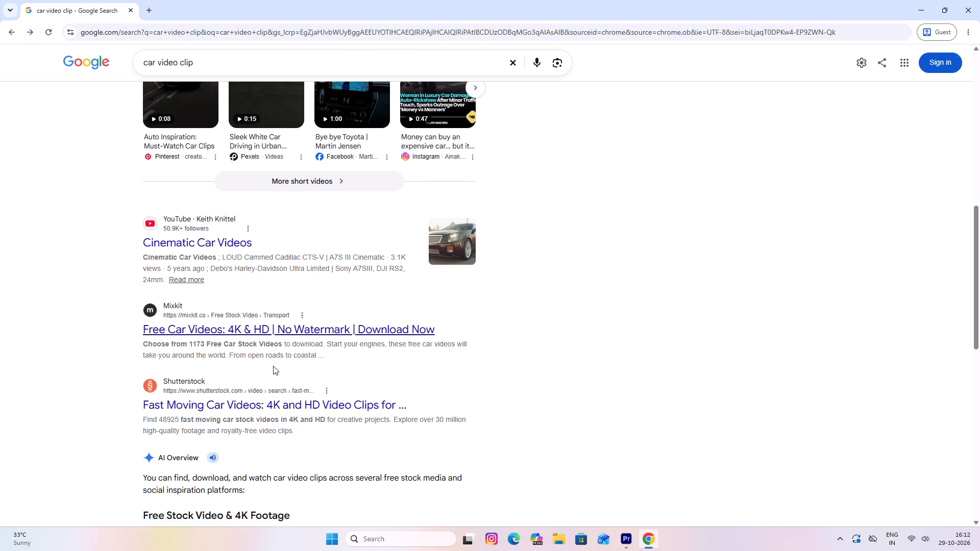
pyautogui.click(271, 335)
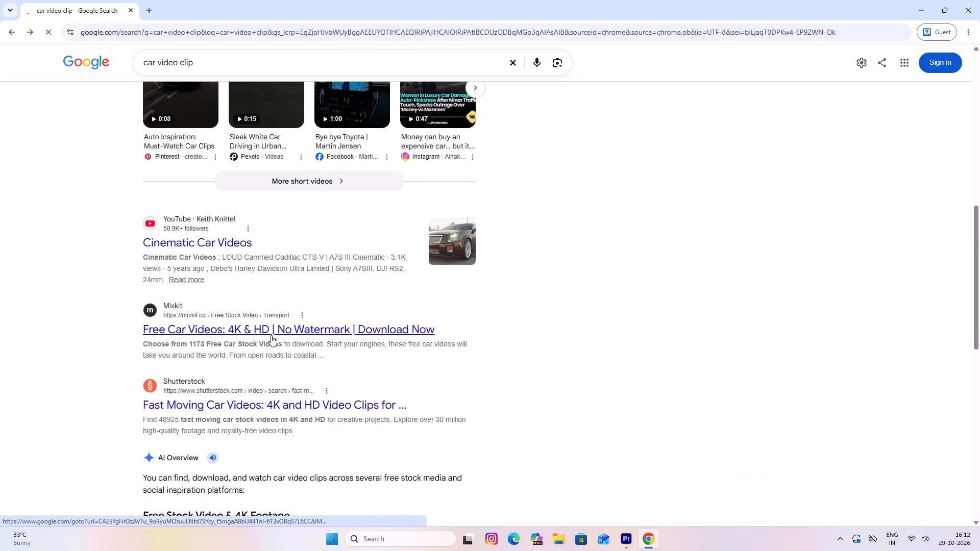
pyautogui.scroll(-3, 512, 361)
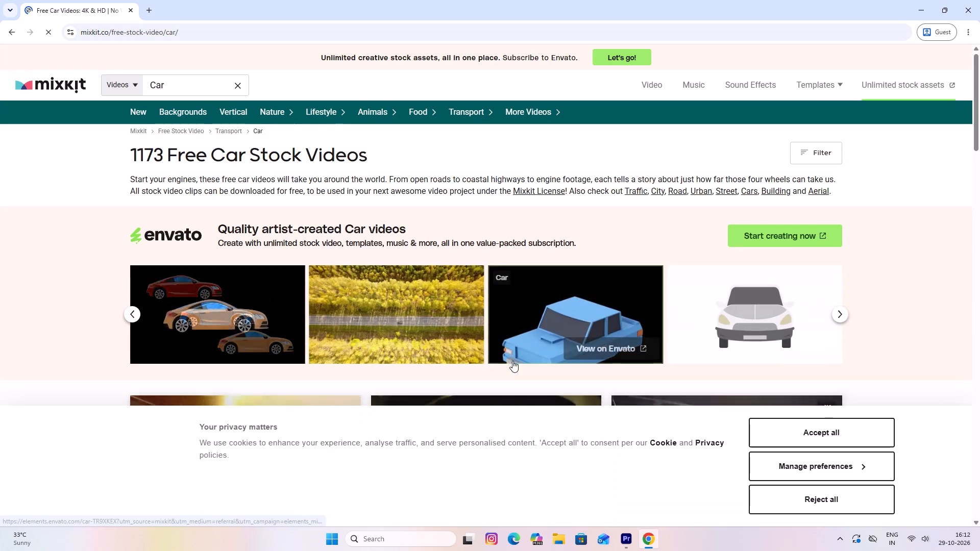
# Look through the first page of Mixkit's free car stock videos for clips suitable for the edit.
pyautogui.scroll(-4, 512, 361)
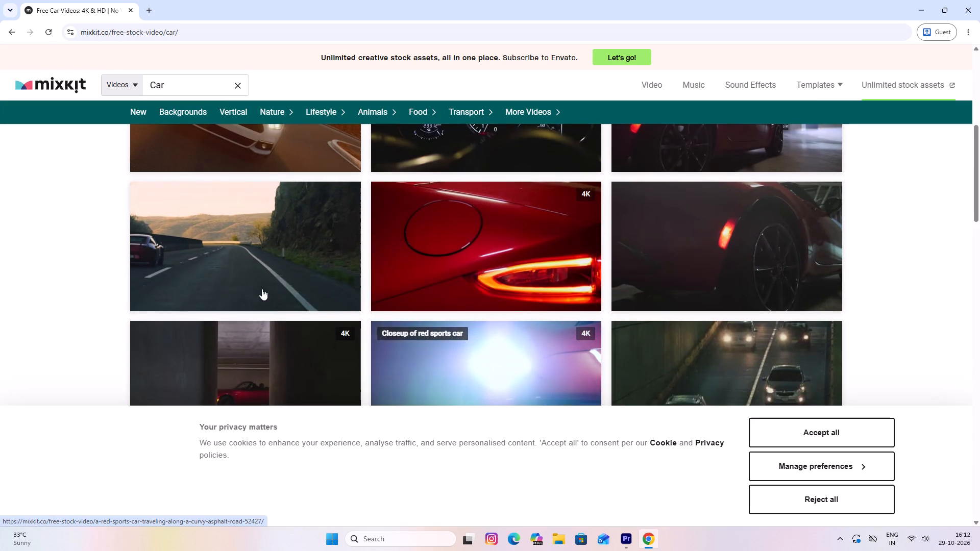
pyautogui.scroll(1, 232, 279)
pyautogui.scroll(-3, 232, 279)
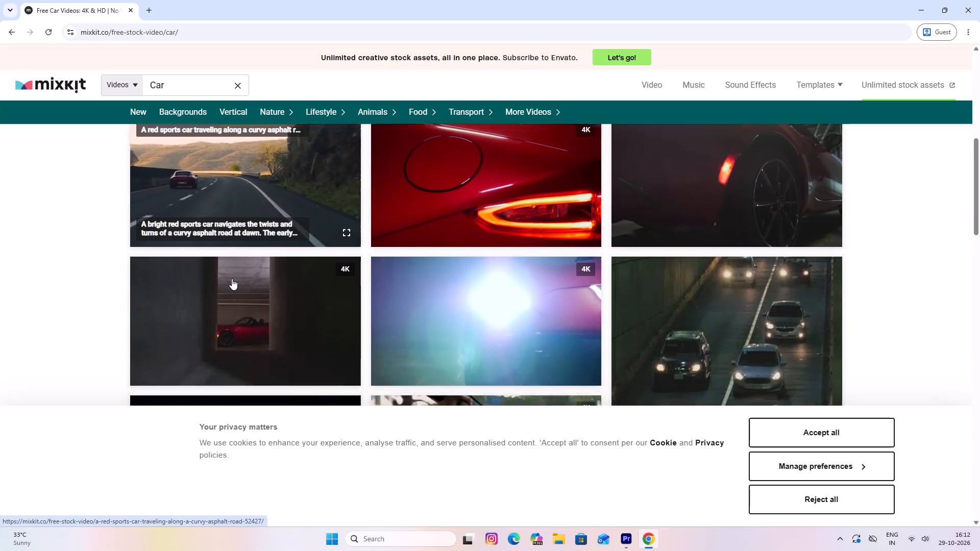
pyautogui.scroll(4, 232, 279)
pyautogui.scroll(-1, 232, 279)
pyautogui.scroll(4, 232, 279)
pyautogui.scroll(-1, 232, 279)
pyautogui.scroll(1, 232, 279)
pyautogui.scroll(-2, 232, 279)
pyautogui.scroll(1, 232, 279)
pyautogui.scroll(-1, 232, 279)
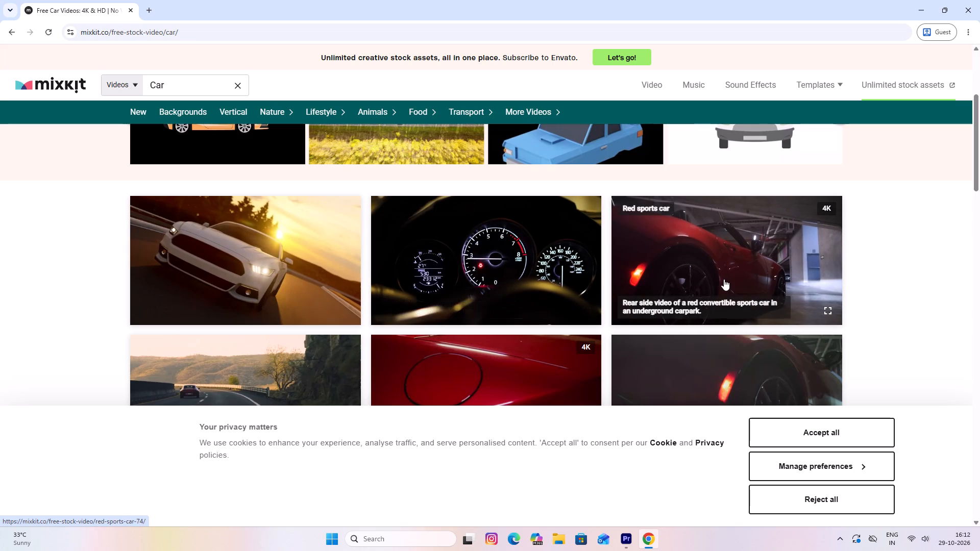
pyautogui.scroll(-3, 724, 279)
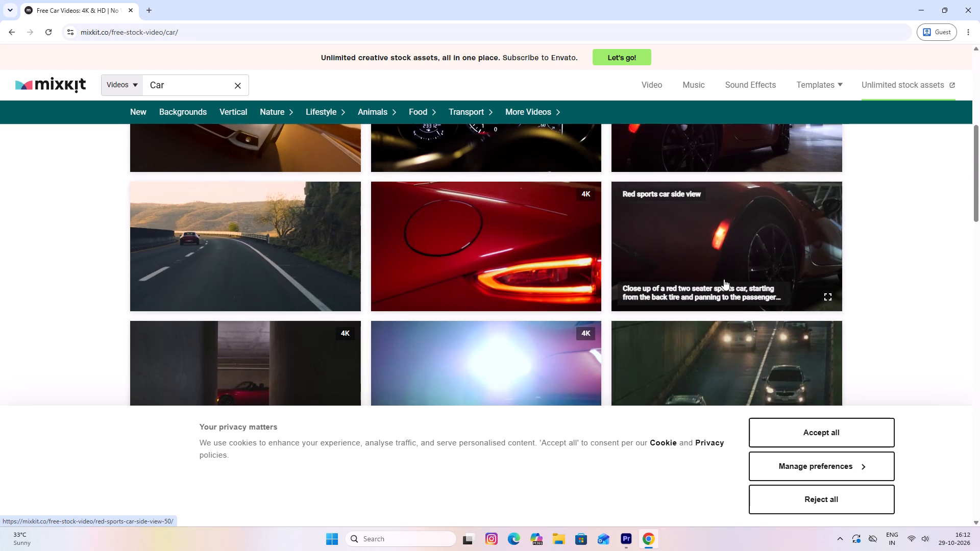
pyautogui.scroll(-5, 724, 279)
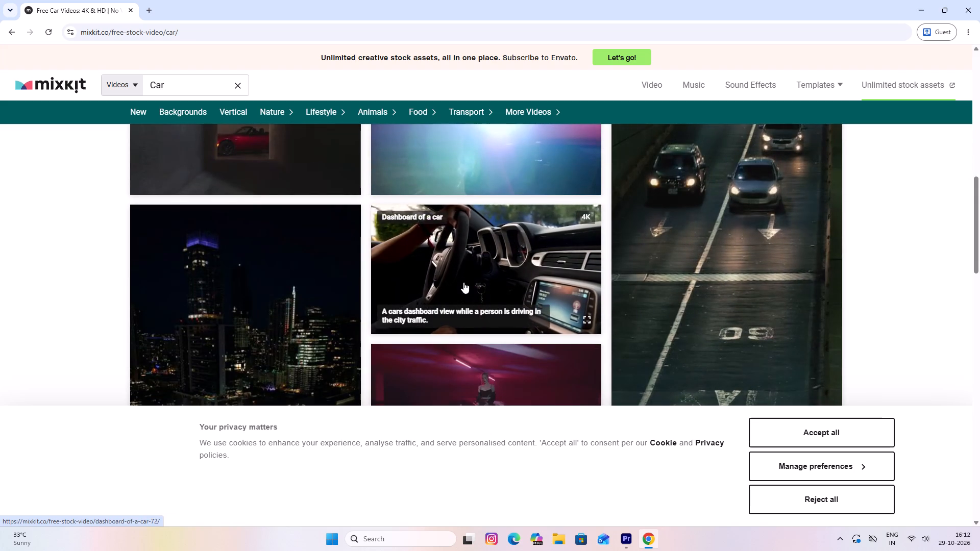
pyautogui.scroll(-4, 211, 332)
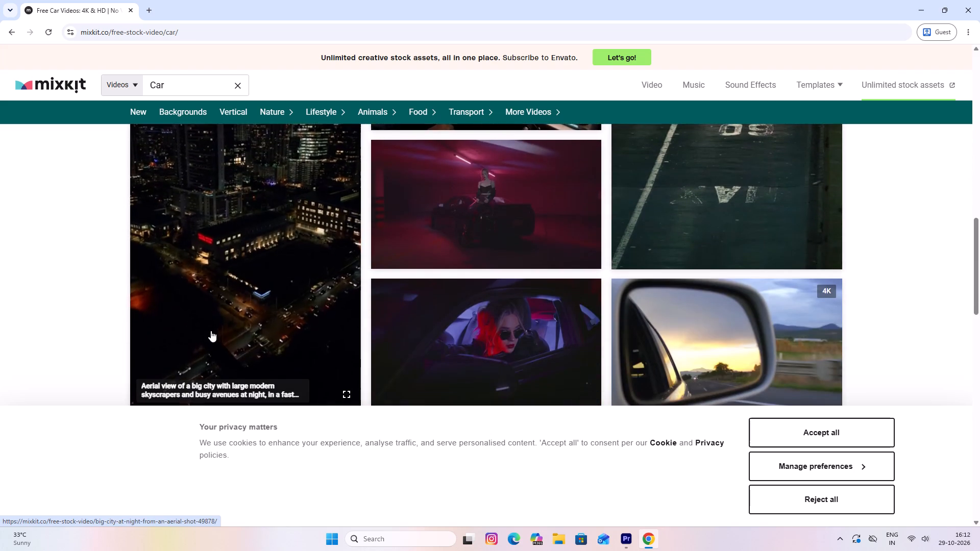
pyautogui.scroll(-2, 533, 262)
pyautogui.scroll(1, 530, 275)
pyautogui.scroll(-2, 530, 276)
pyautogui.scroll(1, 530, 276)
pyautogui.scroll(-1, 530, 276)
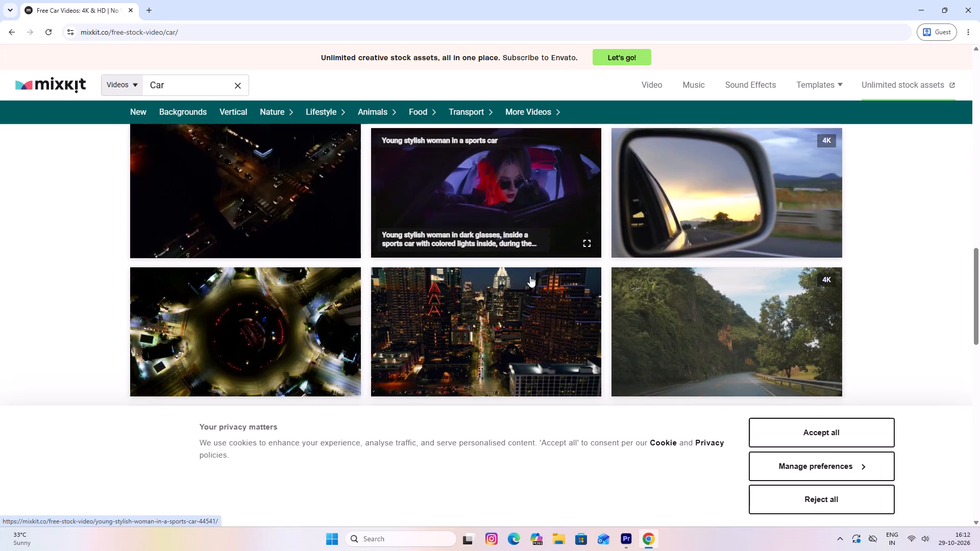
pyautogui.scroll(-5, 558, 216)
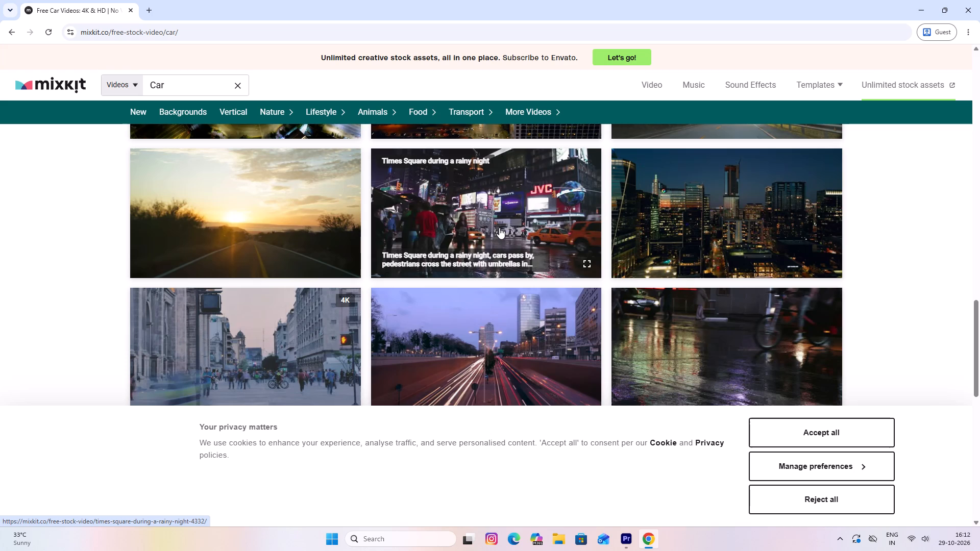
pyautogui.scroll(-4, 499, 228)
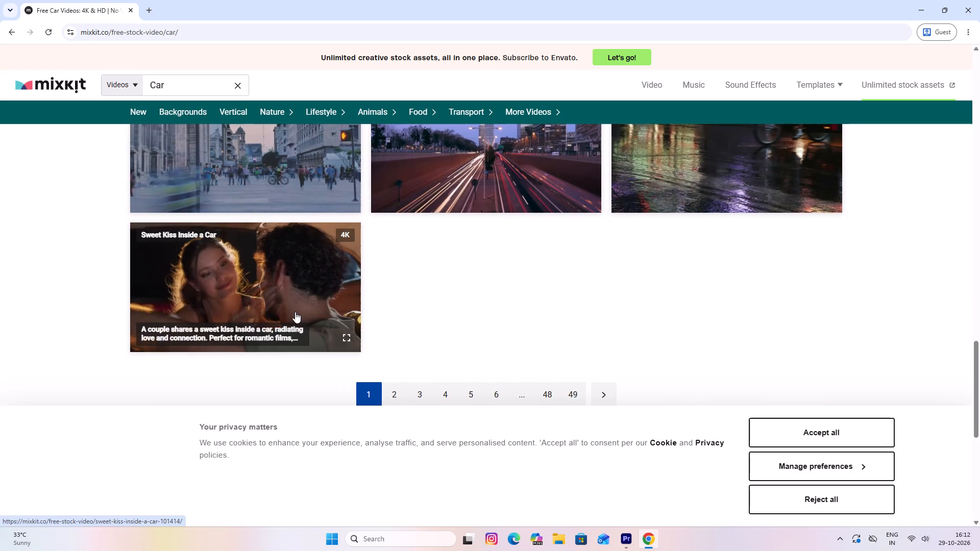
# Check page 2 of Mixkit's car videos, and return to the web search results.
pyautogui.click(401, 396)
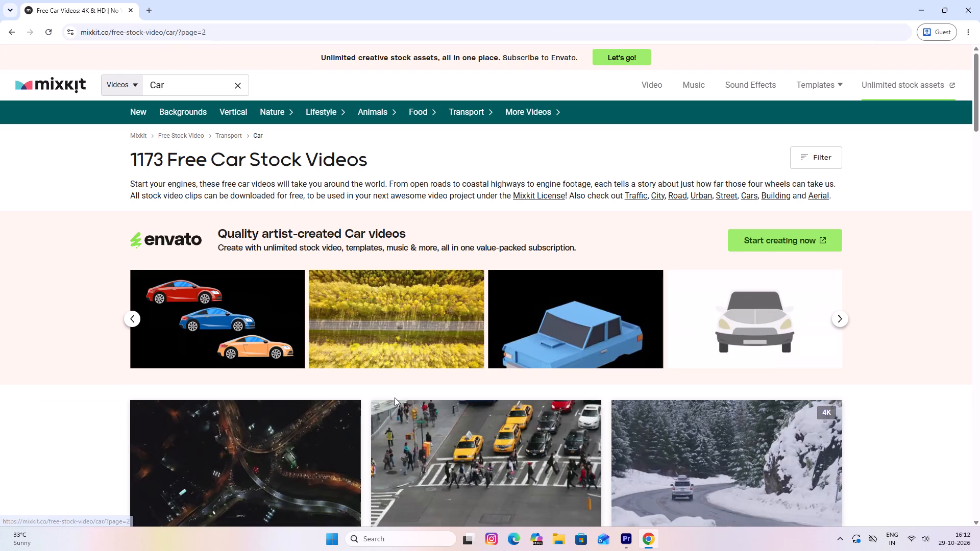
pyautogui.scroll(-8, 434, 349)
pyautogui.scroll(-9, 497, 310)
pyautogui.scroll(3, 497, 310)
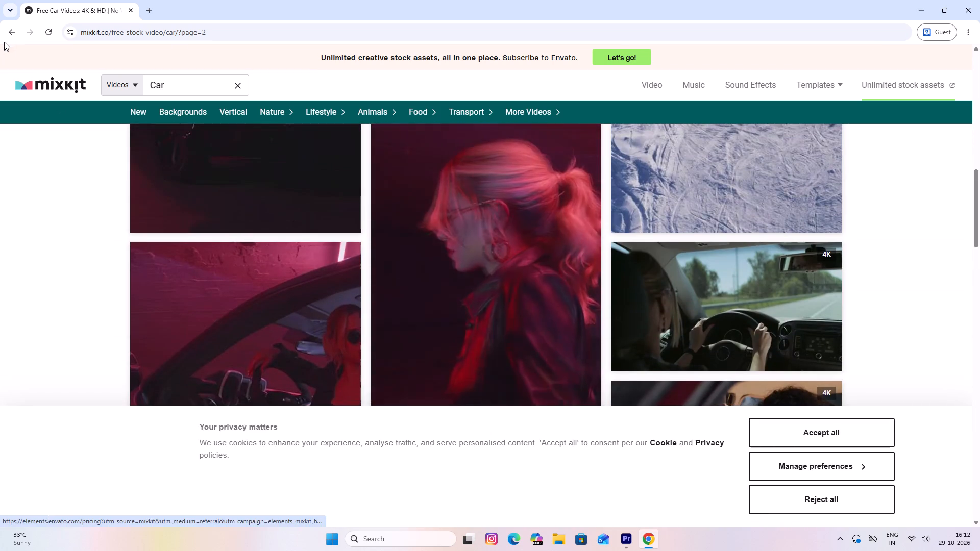
pyautogui.click(7, 35)
pyautogui.click(7, 35)
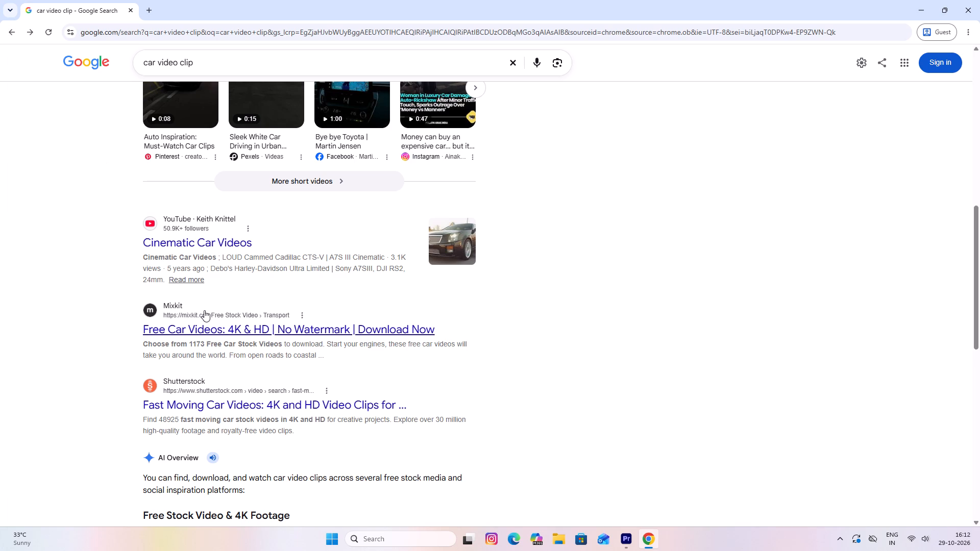
# Check the remaining search results, and run the suggested web search "video of car for edit".
pyautogui.scroll(-2, 206, 310)
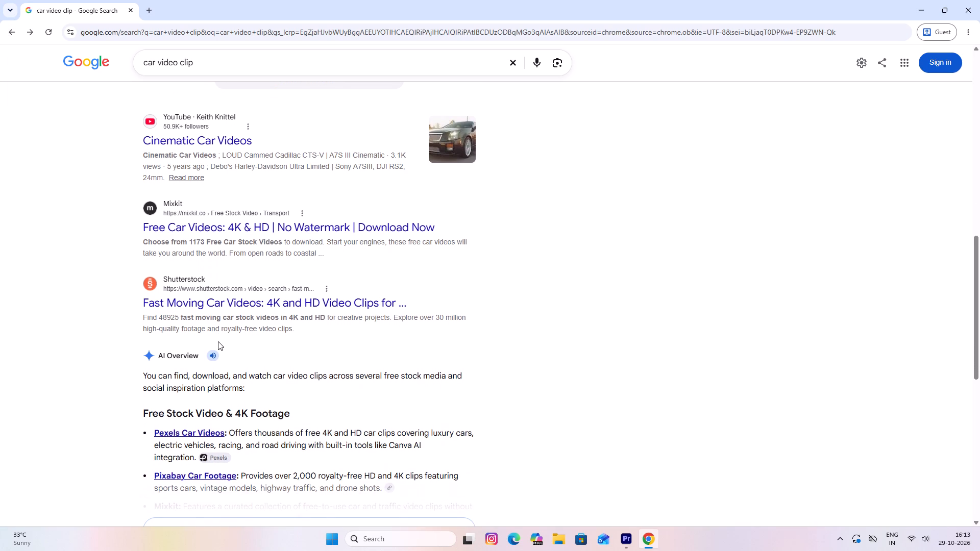
pyautogui.click(220, 54)
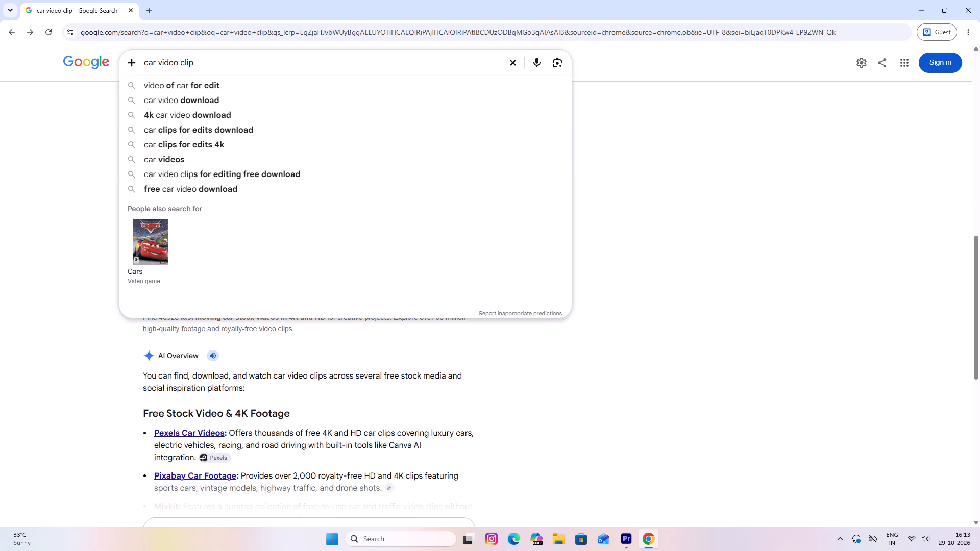
pyautogui.click(214, 81)
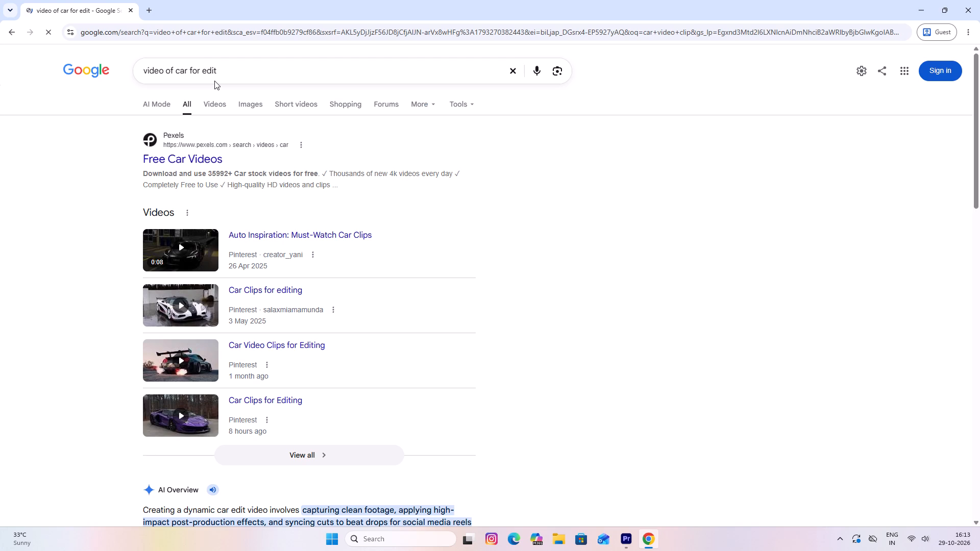
# Open Pexels' Free Car Videos page from the results and look through its clips for suitable editing footage.
pyautogui.click(172, 159)
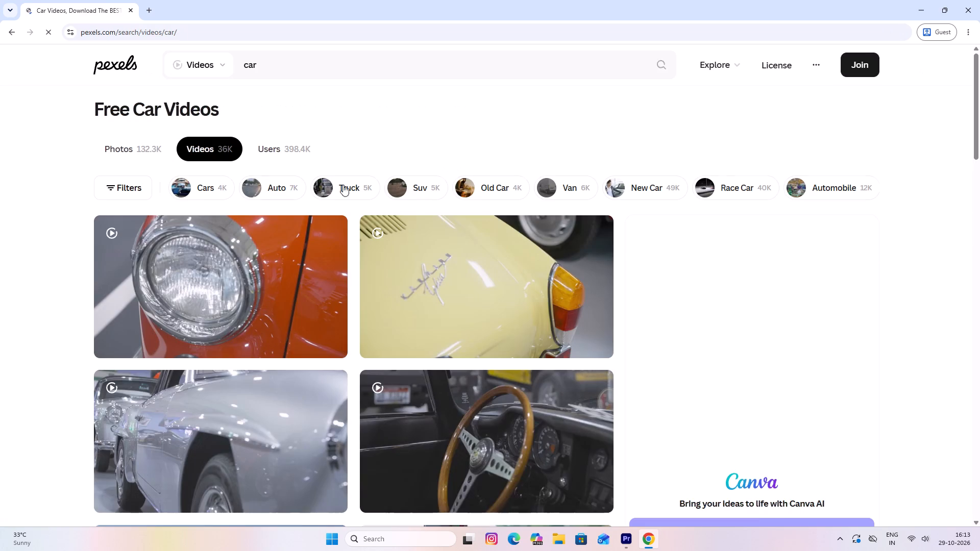
pyautogui.scroll(-1, 568, 331)
pyautogui.scroll(1, 568, 331)
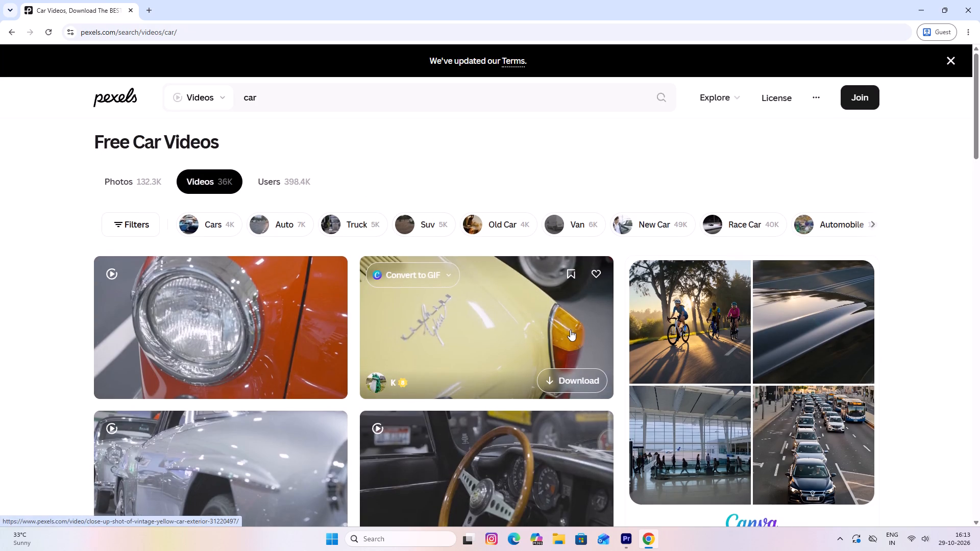
pyautogui.scroll(-3, 321, 357)
pyautogui.scroll(2, 321, 357)
pyautogui.scroll(-2, 321, 357)
pyautogui.scroll(-6, 201, 254)
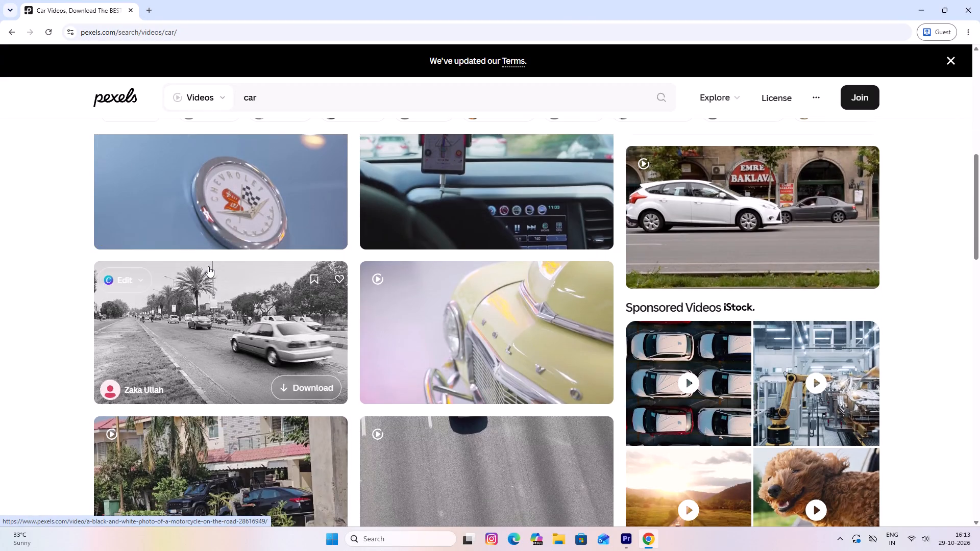
pyautogui.scroll(-7, 208, 266)
pyautogui.scroll(1, 208, 266)
pyautogui.scroll(-13, 208, 266)
pyautogui.scroll(-10, 209, 267)
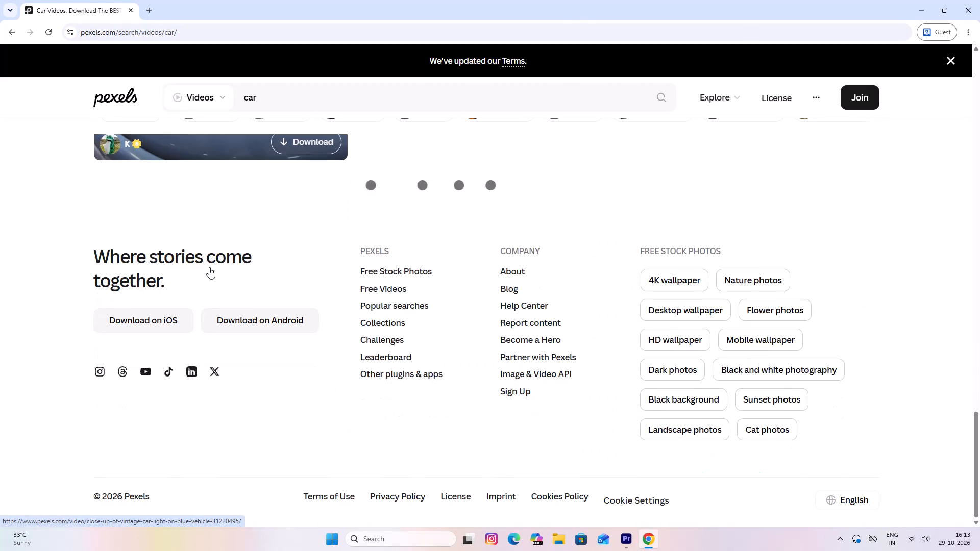
pyautogui.scroll(-3, 593, 213)
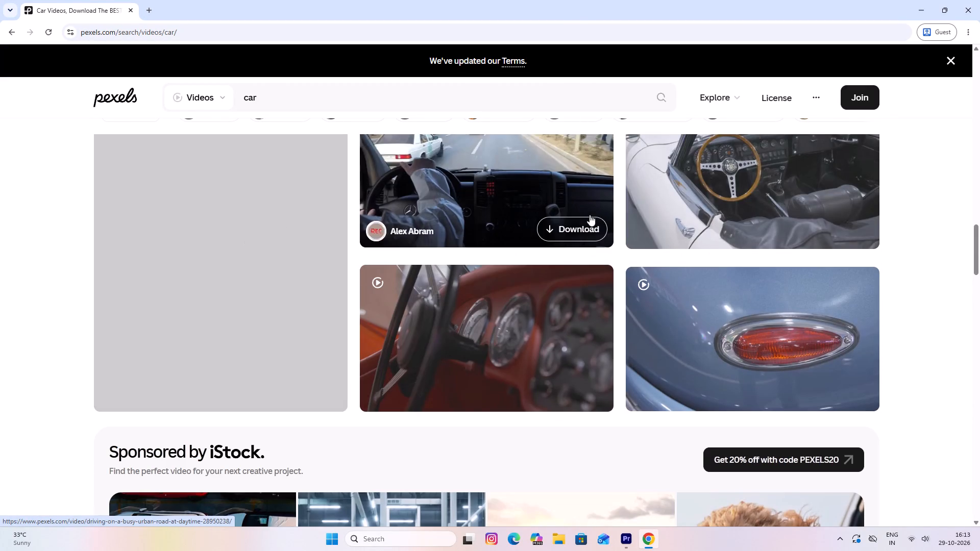
pyautogui.scroll(-9, 590, 215)
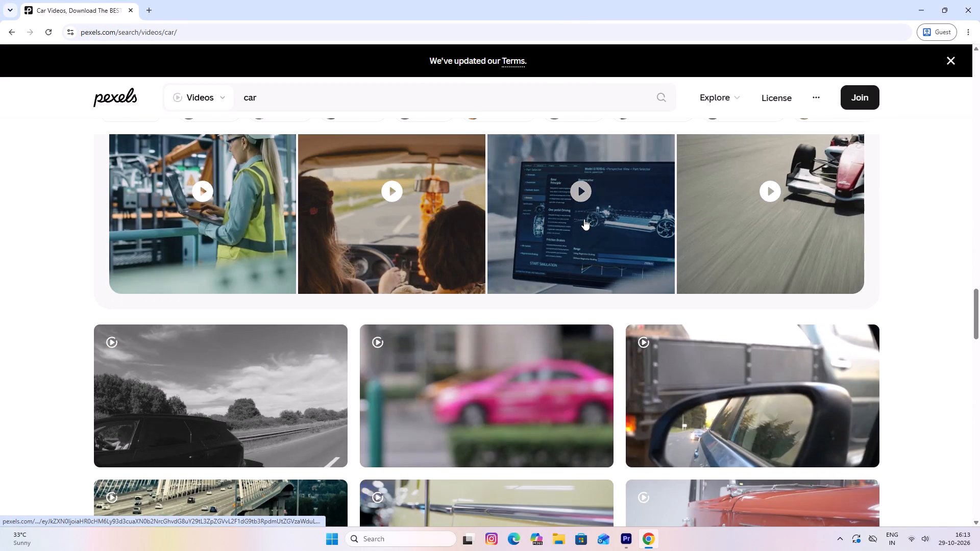
pyautogui.scroll(-10, 584, 219)
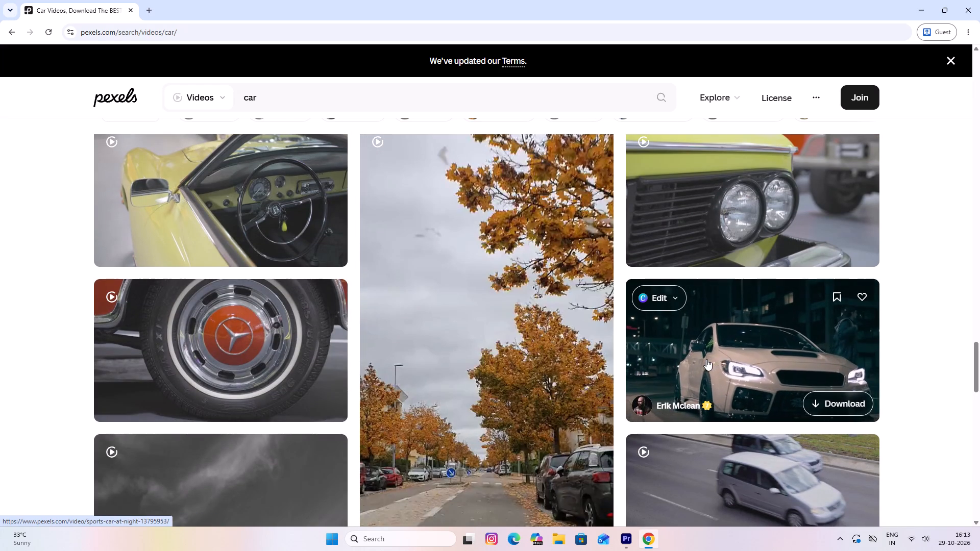
pyautogui.scroll(1, 706, 359)
pyautogui.scroll(-4, 706, 359)
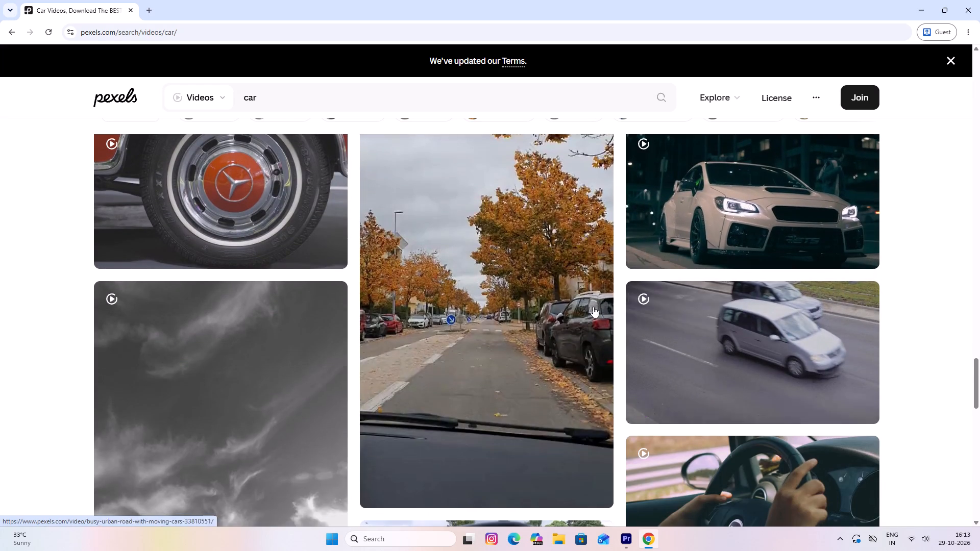
pyautogui.scroll(-5, 510, 362)
pyautogui.scroll(-7, 402, 281)
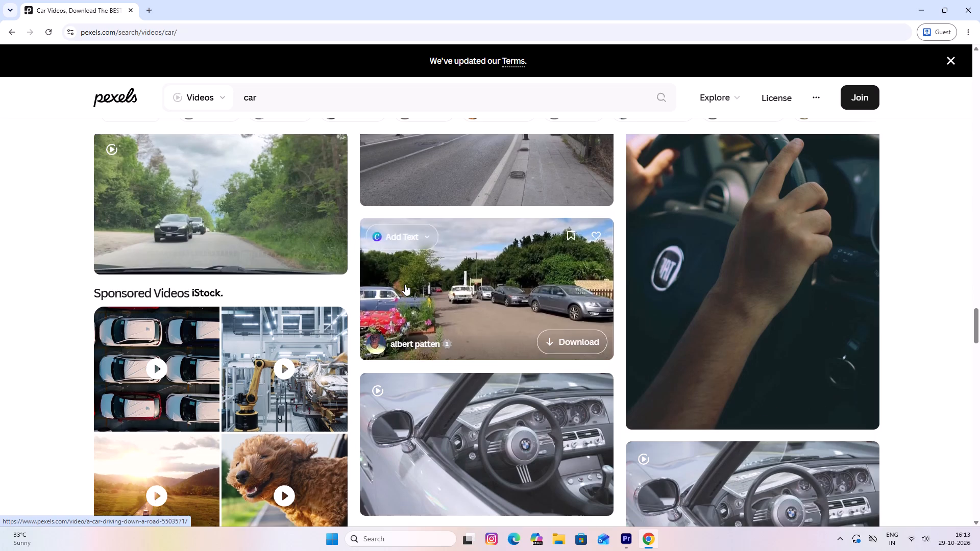
pyautogui.scroll(-4, 475, 367)
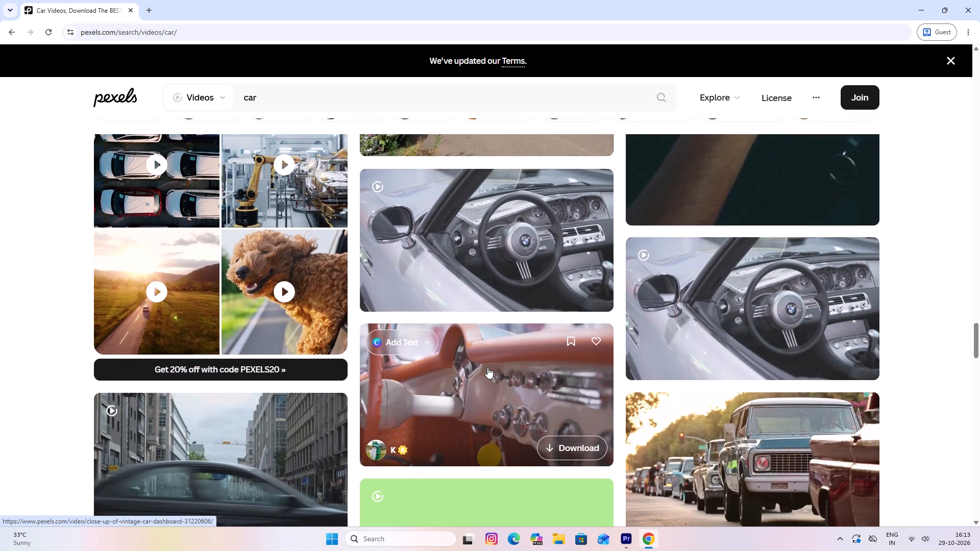
pyautogui.scroll(1, 445, 260)
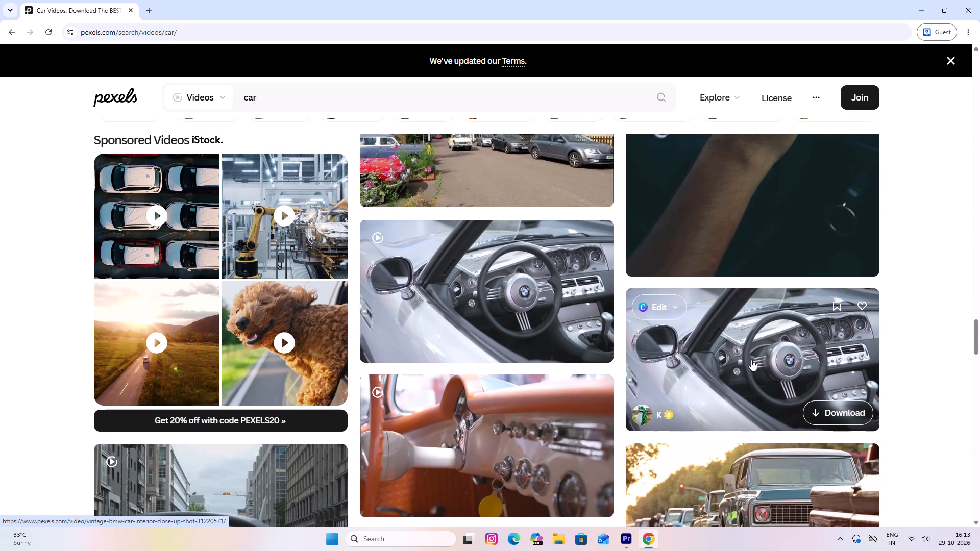
pyautogui.scroll(-6, 507, 306)
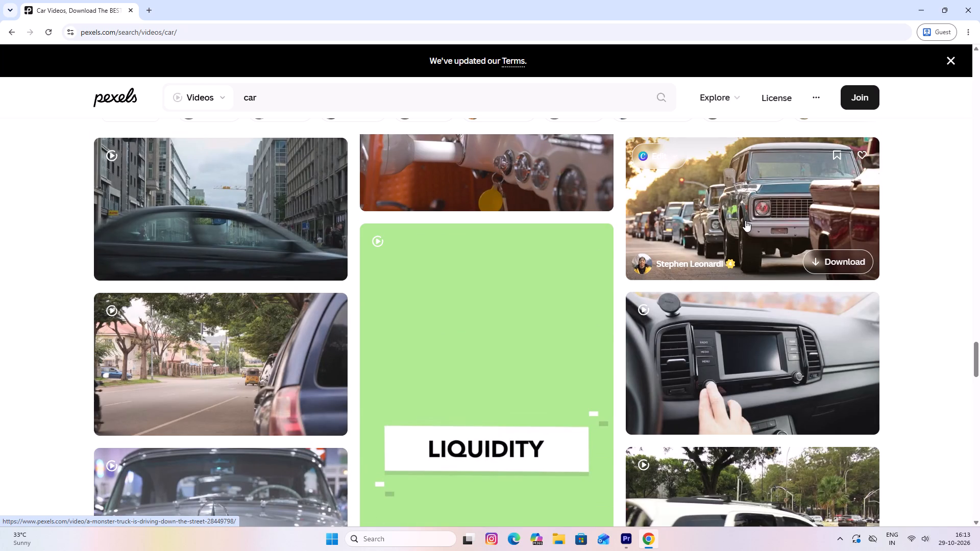
pyautogui.scroll(-1, 663, 343)
pyautogui.scroll(2, 663, 344)
pyautogui.scroll(-2, 663, 344)
pyautogui.scroll(1, 663, 344)
pyautogui.scroll(-2, 663, 344)
pyautogui.scroll(1, 663, 344)
pyautogui.scroll(-2, 663, 344)
pyautogui.scroll(1, 663, 344)
pyautogui.scroll(-4, 662, 344)
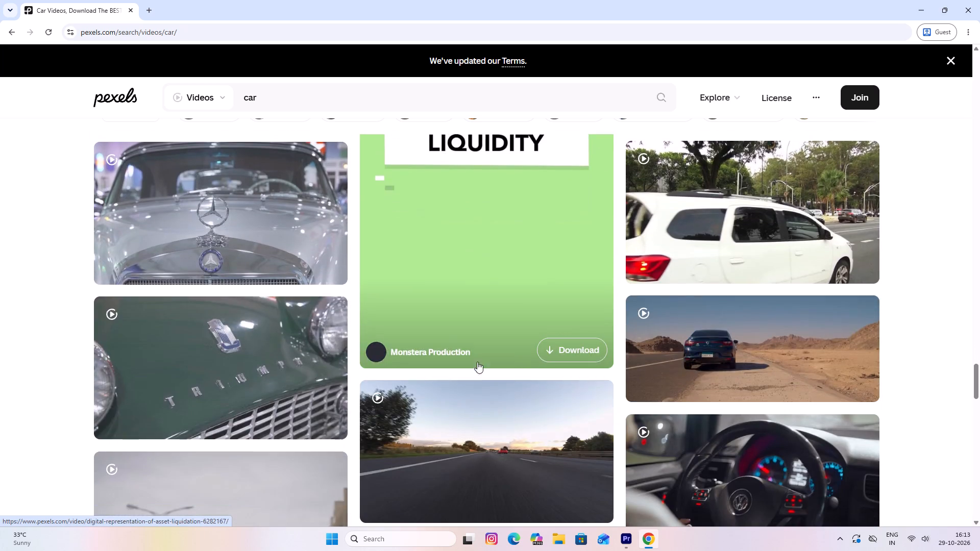
pyautogui.scroll(-6, 236, 315)
pyautogui.scroll(-6, 505, 267)
pyautogui.scroll(2, 505, 268)
pyautogui.scroll(-1, 505, 268)
pyautogui.scroll(4, 259, 248)
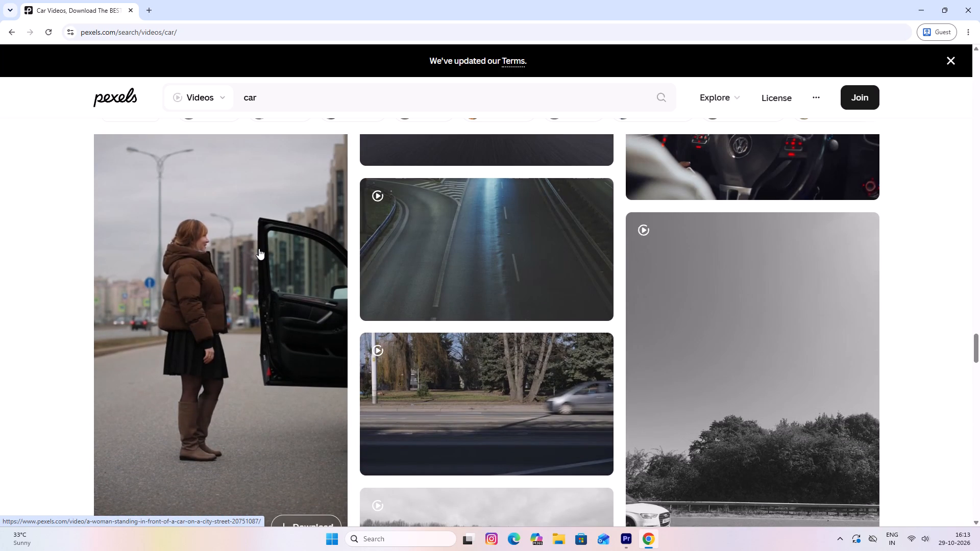
pyautogui.scroll(-2, 259, 248)
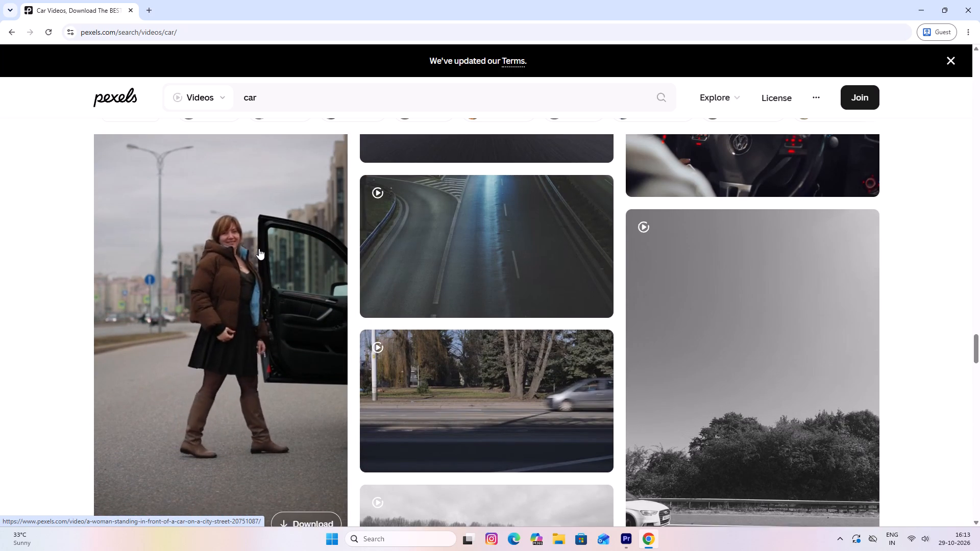
pyautogui.scroll(-3, 259, 248)
pyautogui.scroll(-7, 617, 292)
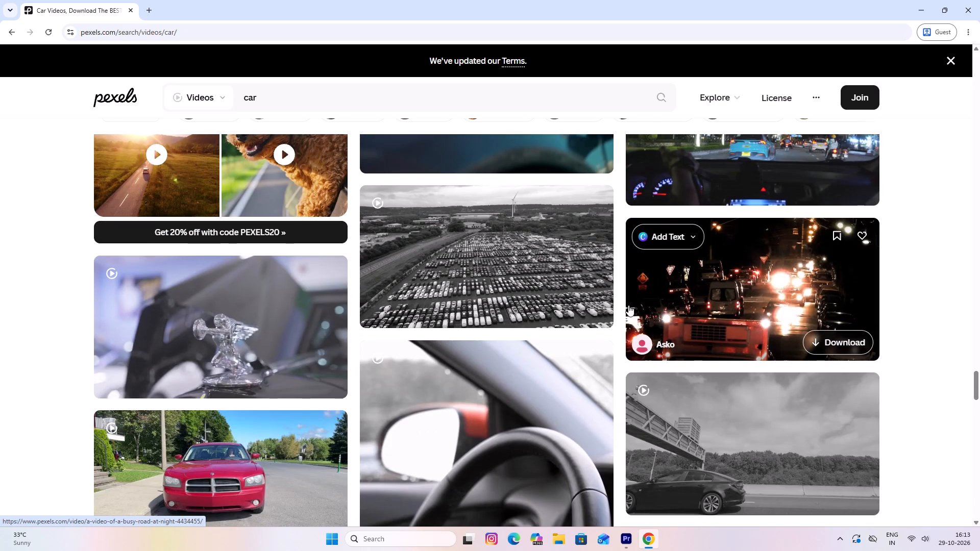
pyautogui.scroll(-7, 628, 306)
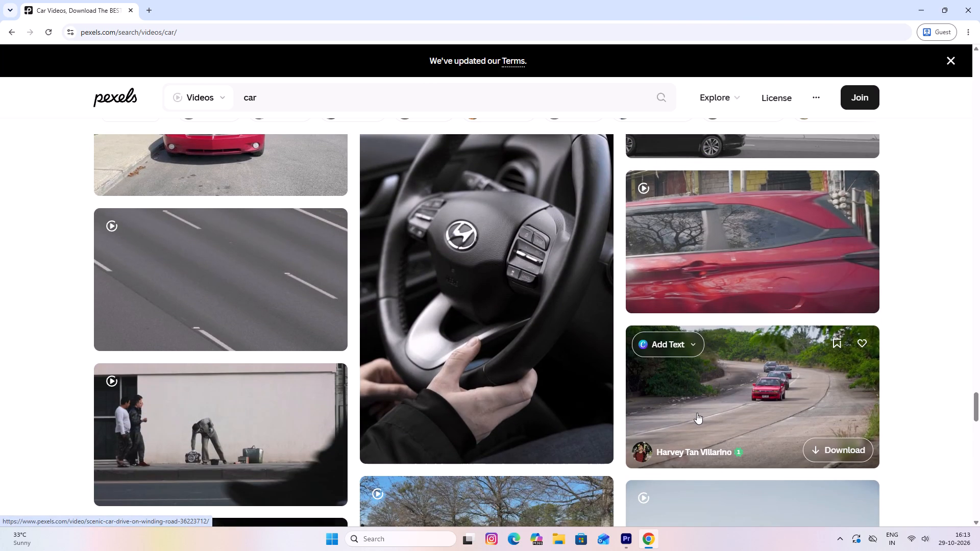
pyautogui.scroll(-5, 544, 275)
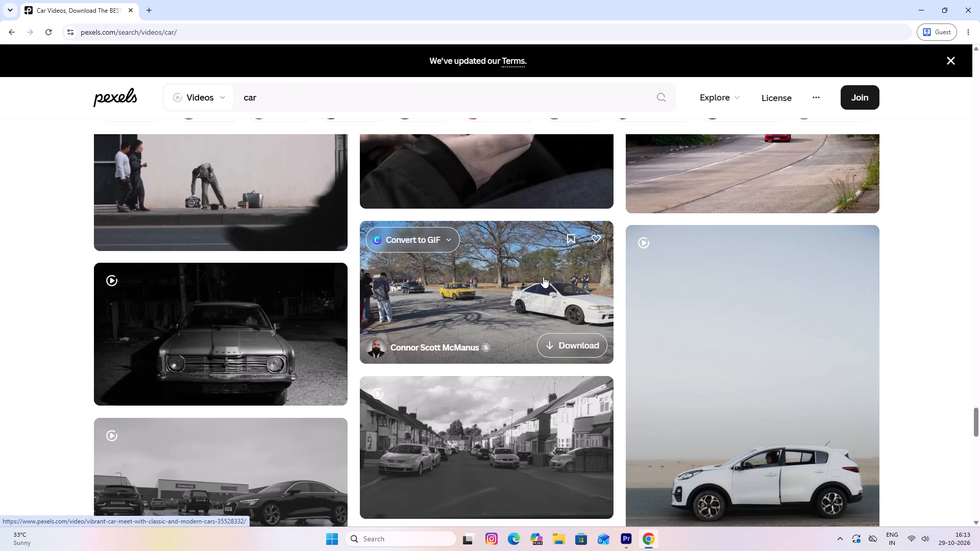
pyautogui.scroll(-20, 489, 267)
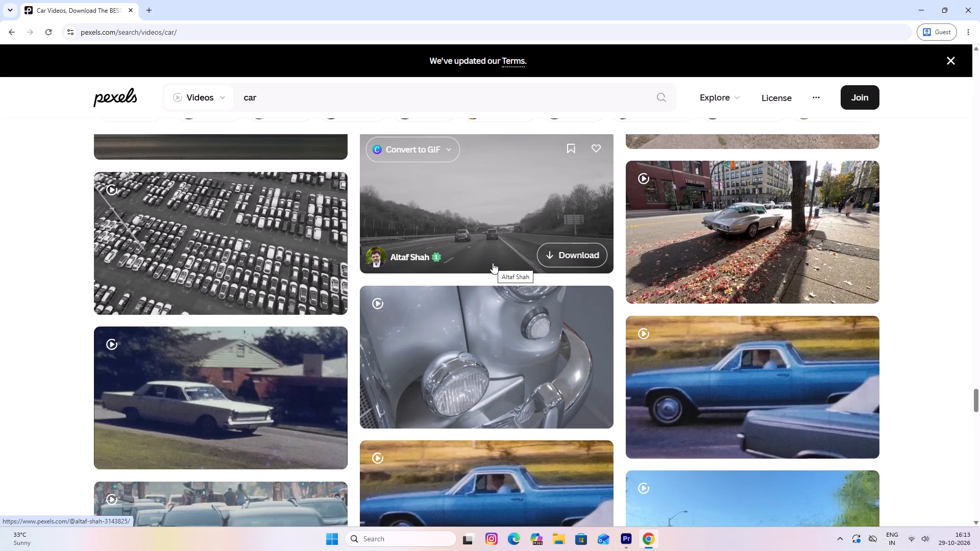
pyautogui.rightClick(493, 264)
pyautogui.scroll(-6, 492, 266)
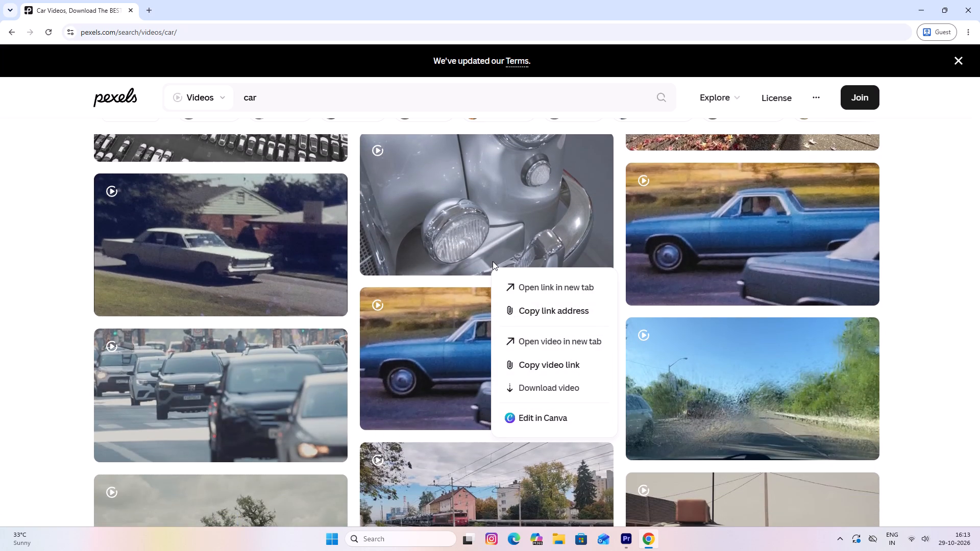
# Dismiss the clip's context menu and look further through Pexels' car videos for sports-car and driving clips suitable for the edit.
pyautogui.scroll(-4, 493, 261)
pyautogui.click(462, 283)
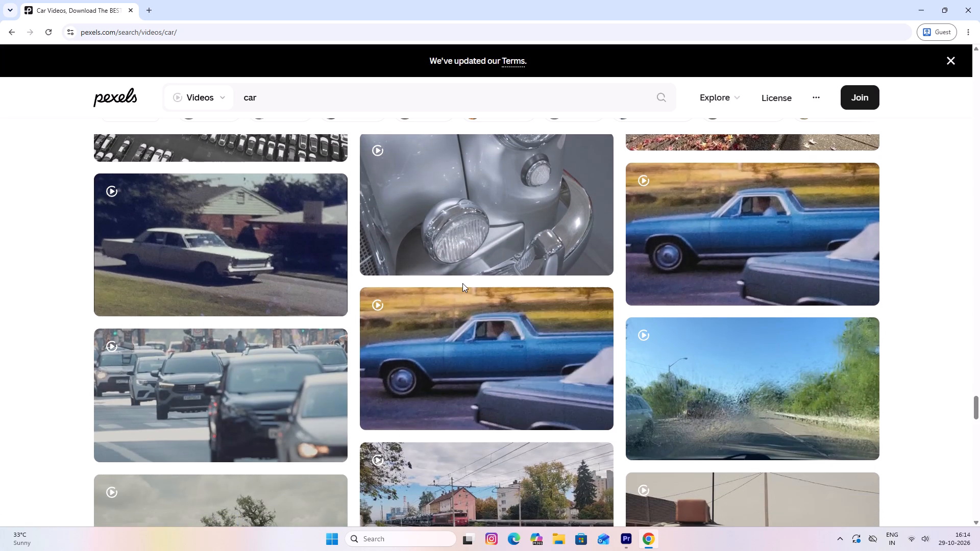
pyautogui.scroll(-7, 462, 283)
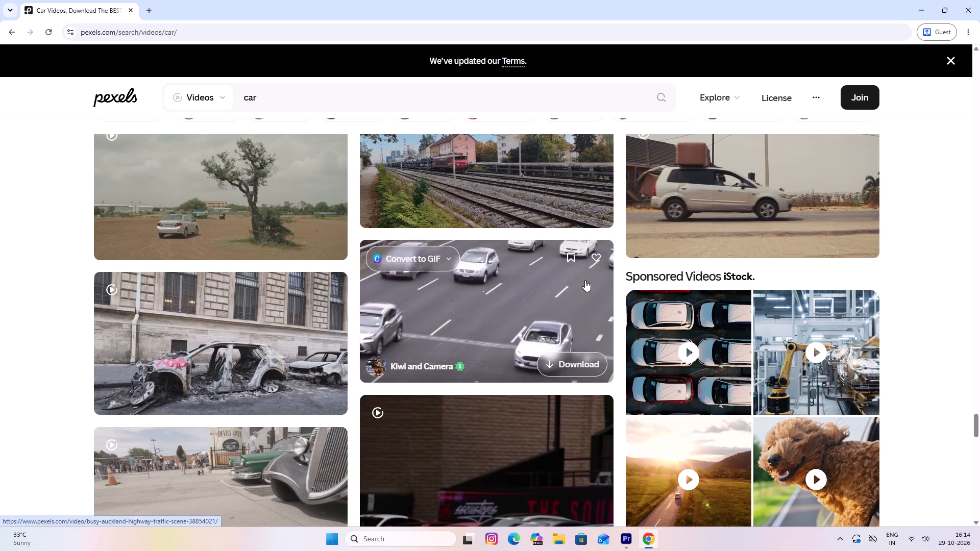
pyautogui.scroll(-6, 857, 316)
pyautogui.scroll(-13, 633, 262)
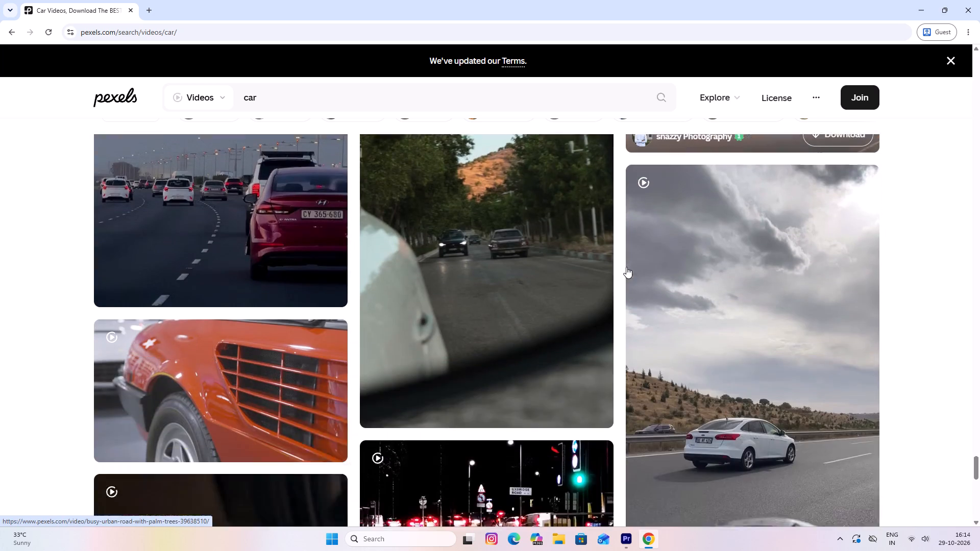
pyautogui.scroll(6, 626, 267)
pyautogui.scroll(-4, 626, 267)
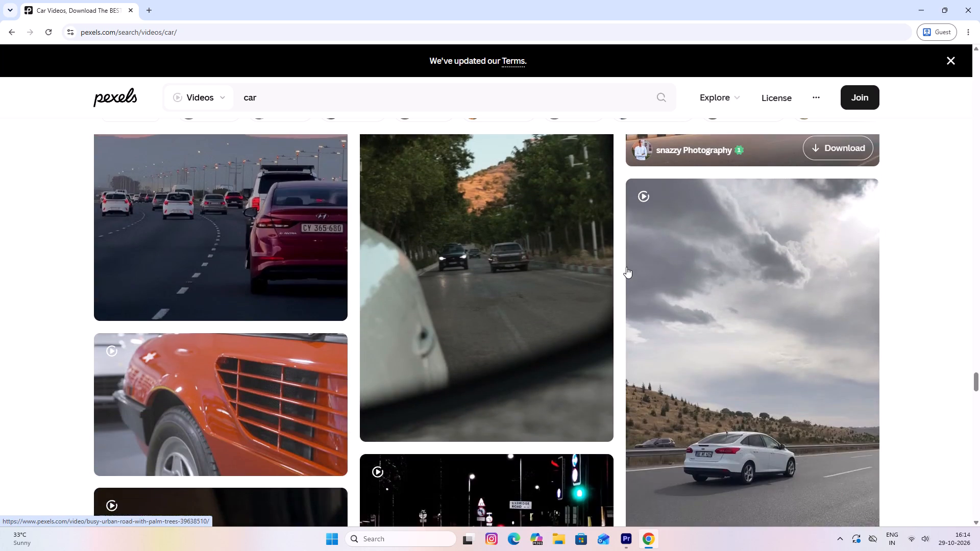
pyautogui.scroll(7, 626, 267)
pyautogui.scroll(-1, 626, 267)
pyautogui.scroll(5, 626, 267)
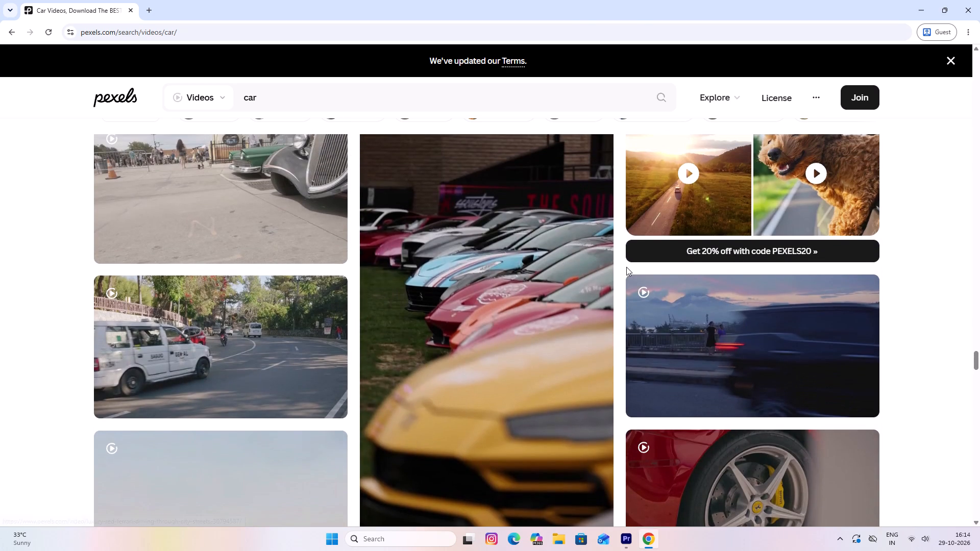
pyautogui.scroll(2, 626, 267)
pyautogui.scroll(-1, 626, 267)
pyautogui.scroll(1, 626, 267)
pyautogui.scroll(-4, 626, 267)
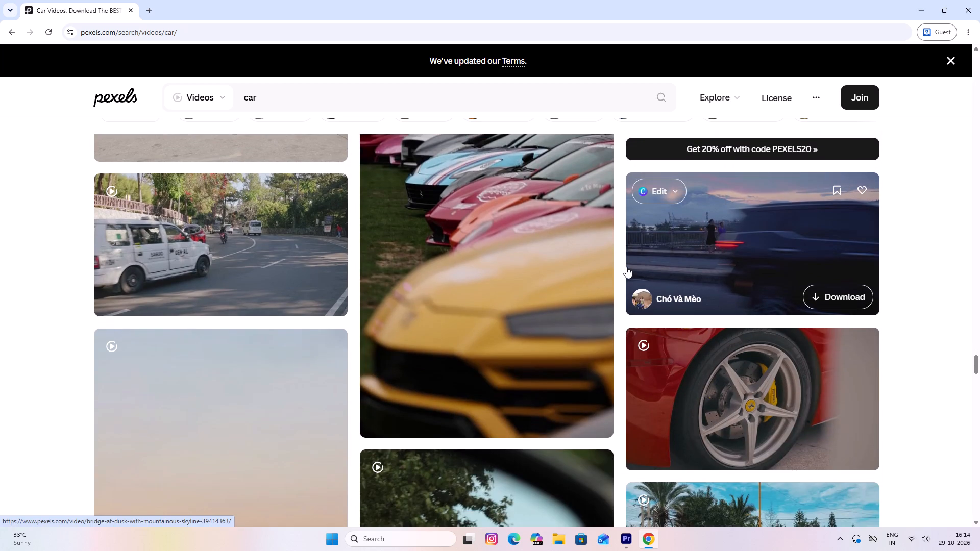
pyautogui.scroll(-1, 631, 261)
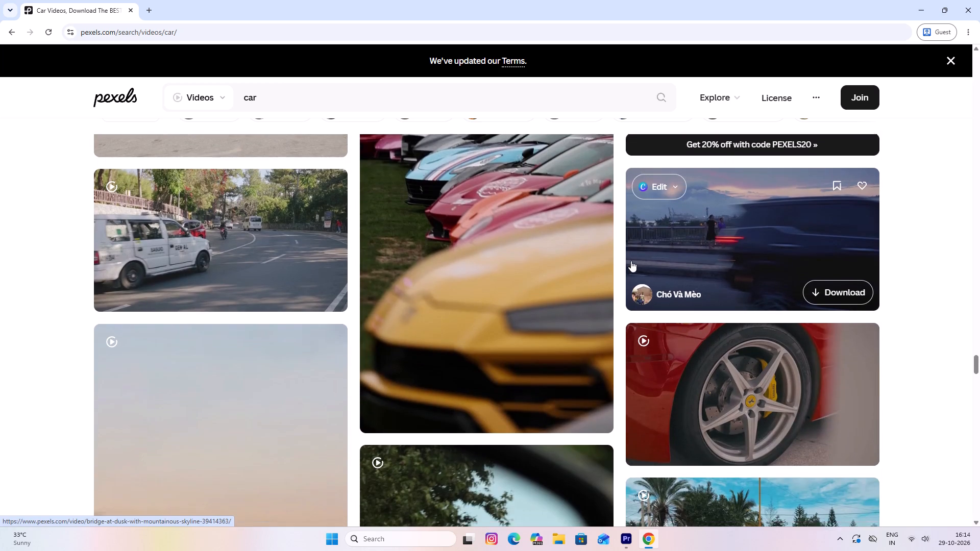
pyautogui.scroll(1, 631, 261)
pyautogui.scroll(-3, 631, 261)
pyautogui.scroll(1, 629, 261)
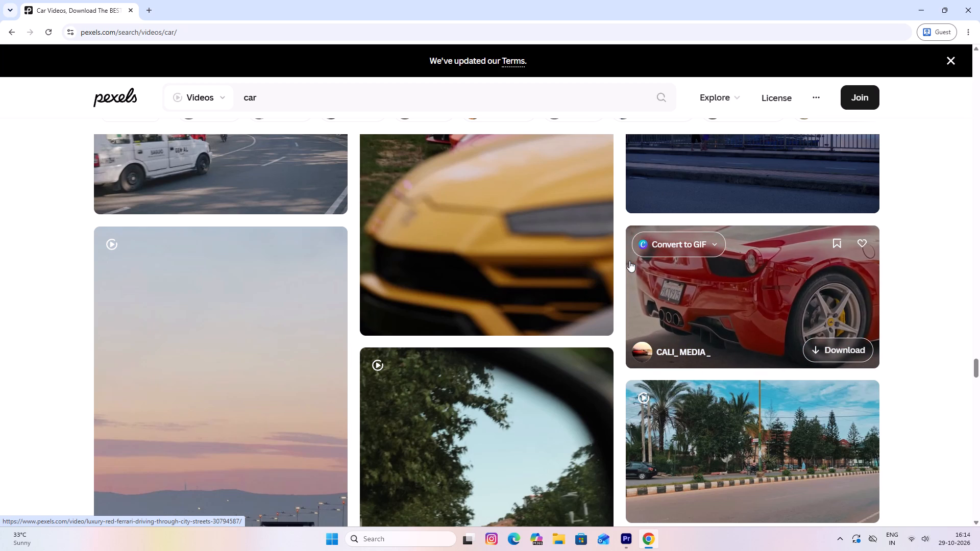
pyautogui.scroll(1, 629, 261)
pyautogui.scroll(-3, 629, 261)
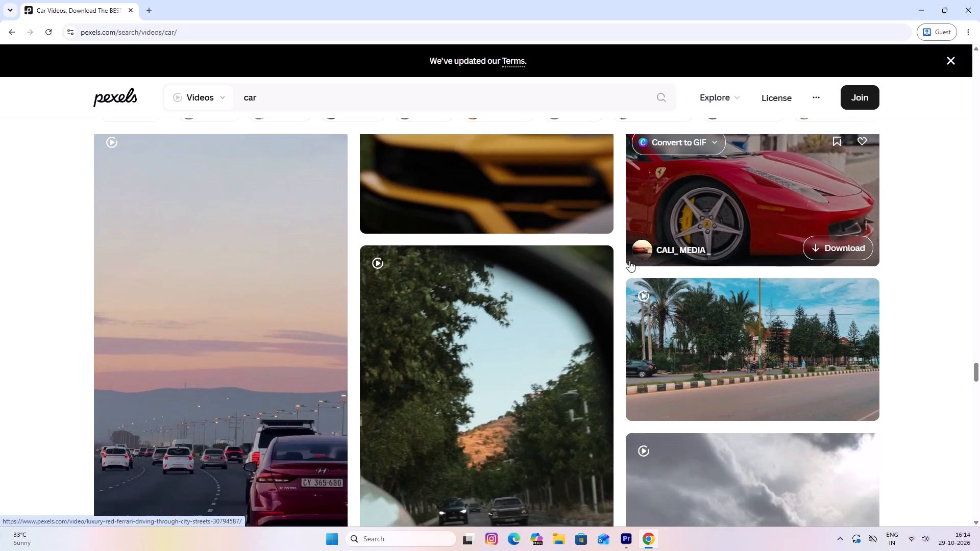
pyautogui.scroll(5, 629, 261)
pyautogui.scroll(-1, 629, 261)
pyautogui.scroll(2, 629, 261)
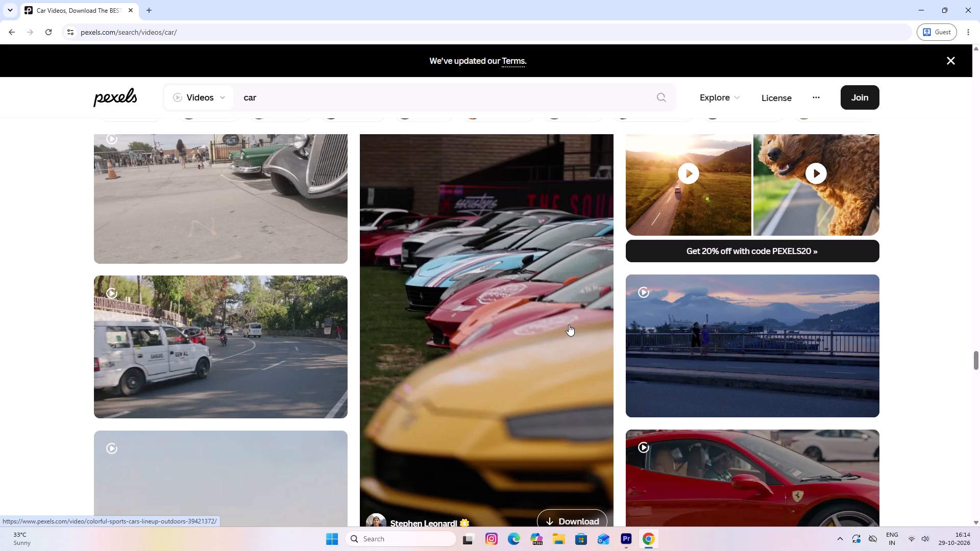
pyautogui.scroll(-4, 468, 287)
pyautogui.scroll(1, 468, 287)
pyautogui.scroll(-1, 468, 287)
pyautogui.scroll(-1, 706, 286)
pyautogui.scroll(1, 706, 286)
pyautogui.scroll(-4, 706, 286)
pyautogui.scroll(-2, 352, 273)
pyautogui.scroll(1, 352, 273)
pyautogui.scroll(-8, 352, 273)
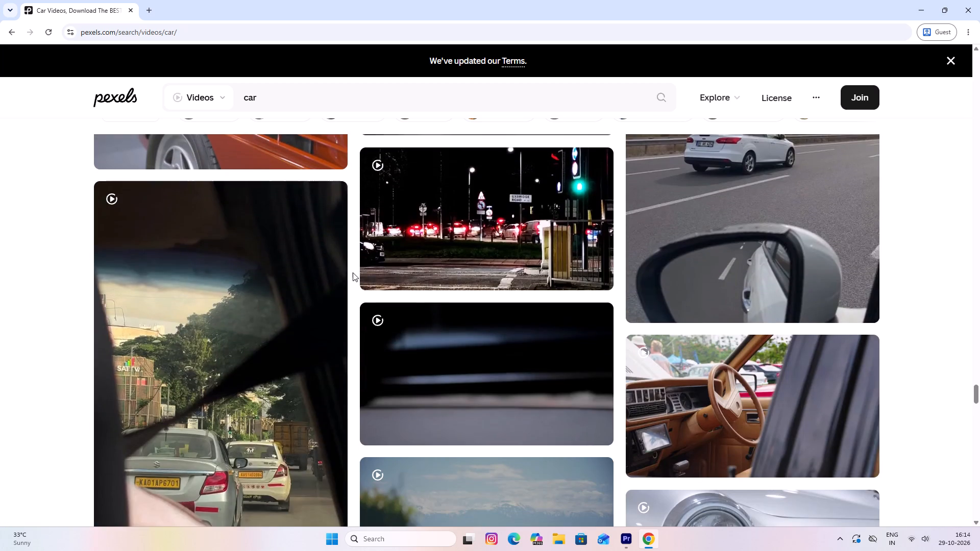
pyautogui.scroll(-4, 353, 272)
pyautogui.scroll(1, 353, 272)
pyautogui.scroll(-5, 354, 271)
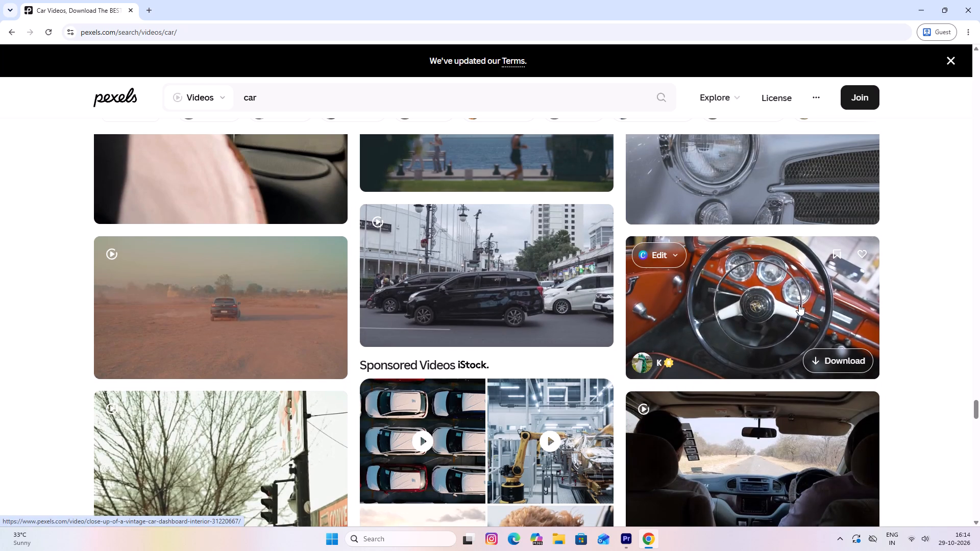
pyautogui.scroll(-11, 728, 299)
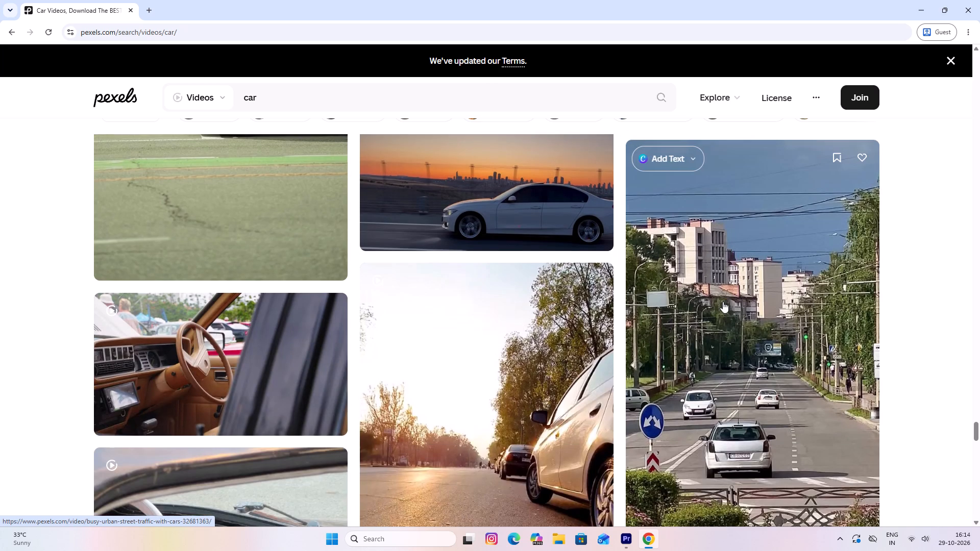
pyautogui.scroll(-1, 722, 302)
pyautogui.scroll(1, 722, 302)
pyautogui.scroll(-8, 722, 302)
pyautogui.scroll(1, 722, 302)
pyautogui.scroll(-9, 722, 302)
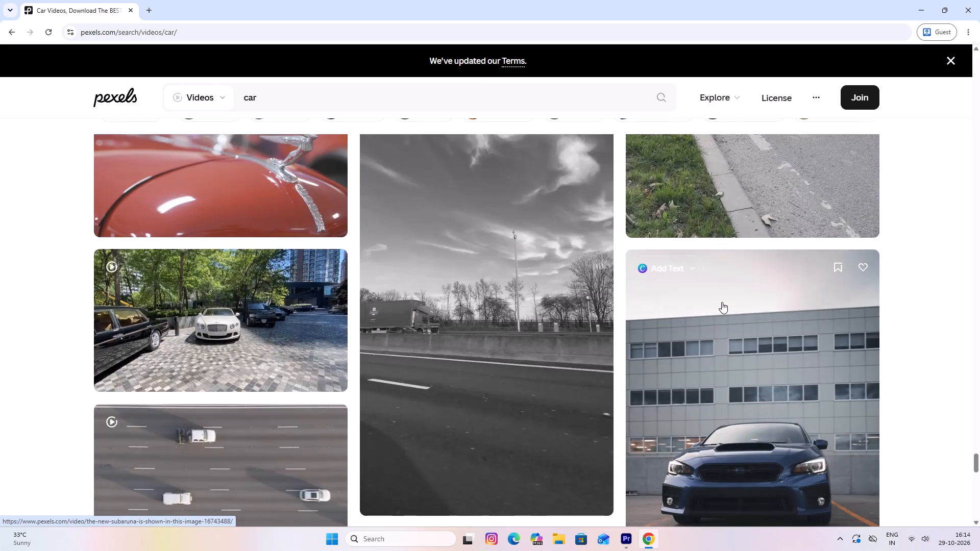
pyautogui.scroll(-4, 721, 365)
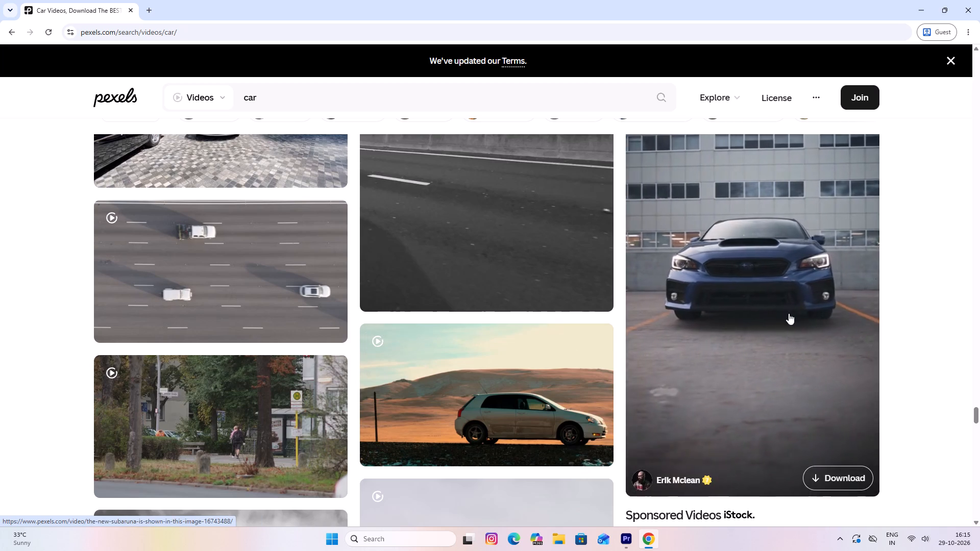
# Examine the Pexels car clips below the front-view blue Subaru video for more usable footage.
pyautogui.scroll(-12, 640, 324)
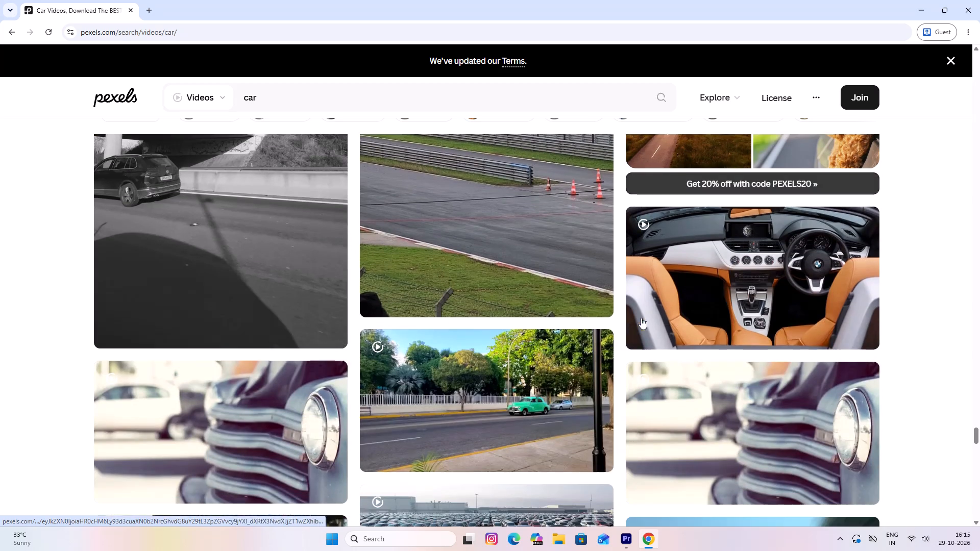
pyautogui.scroll(-6, 661, 313)
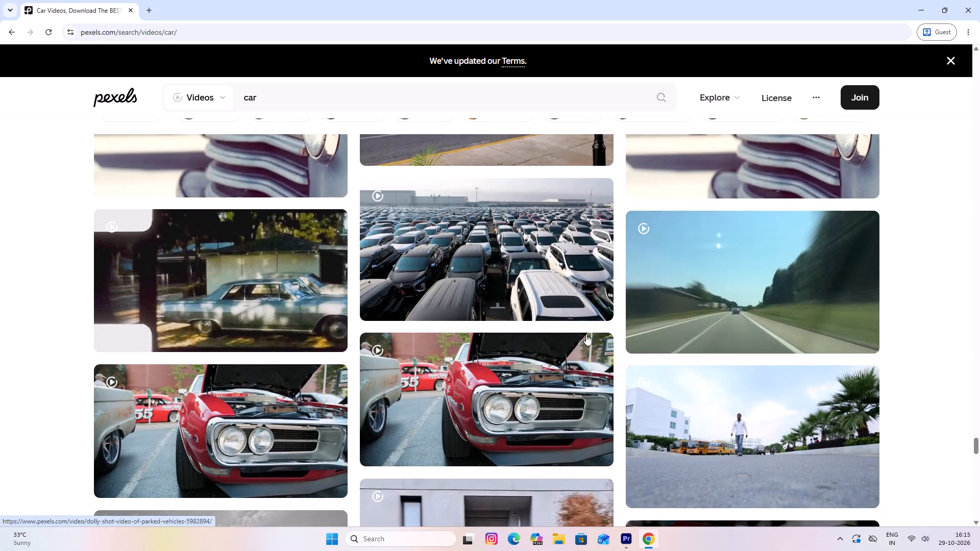
pyautogui.scroll(1, 577, 339)
pyautogui.scroll(-6, 573, 340)
pyautogui.scroll(-12, 460, 331)
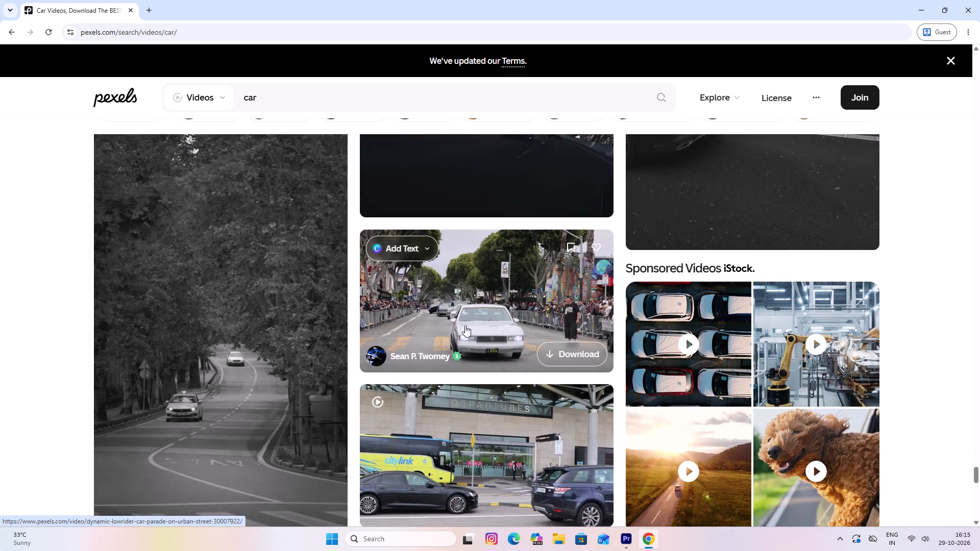
pyautogui.scroll(-12, 465, 325)
pyautogui.scroll(2, 467, 321)
pyautogui.scroll(-1, 467, 321)
pyautogui.scroll(1, 467, 321)
pyautogui.scroll(-1, 467, 321)
pyautogui.scroll(1, 467, 321)
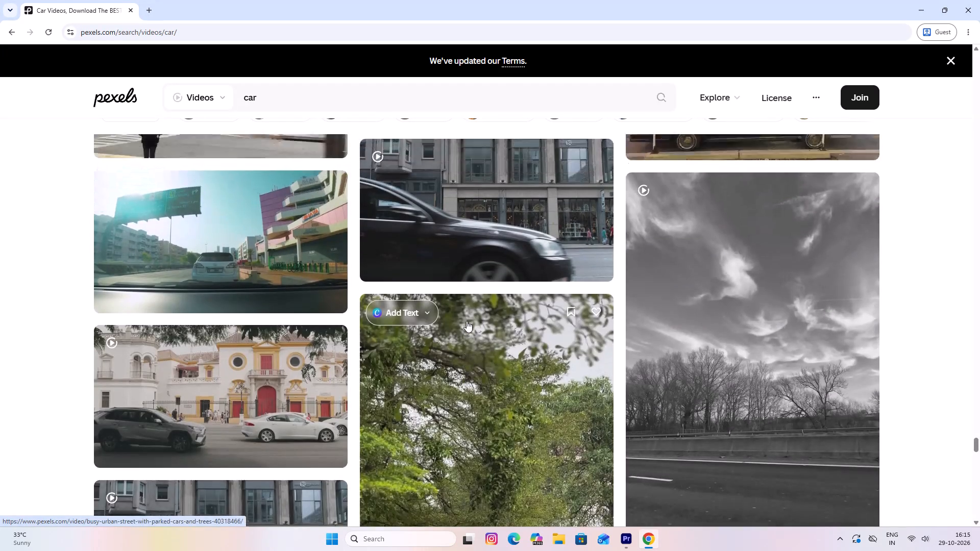
# Return to the vertical clip of the blue Subaru parked in front of a building and open its page.
pyautogui.scroll(4, 464, 322)
pyautogui.scroll(-2, 464, 322)
pyautogui.scroll(11, 464, 322)
pyautogui.scroll(-1, 465, 316)
pyautogui.scroll(13, 465, 316)
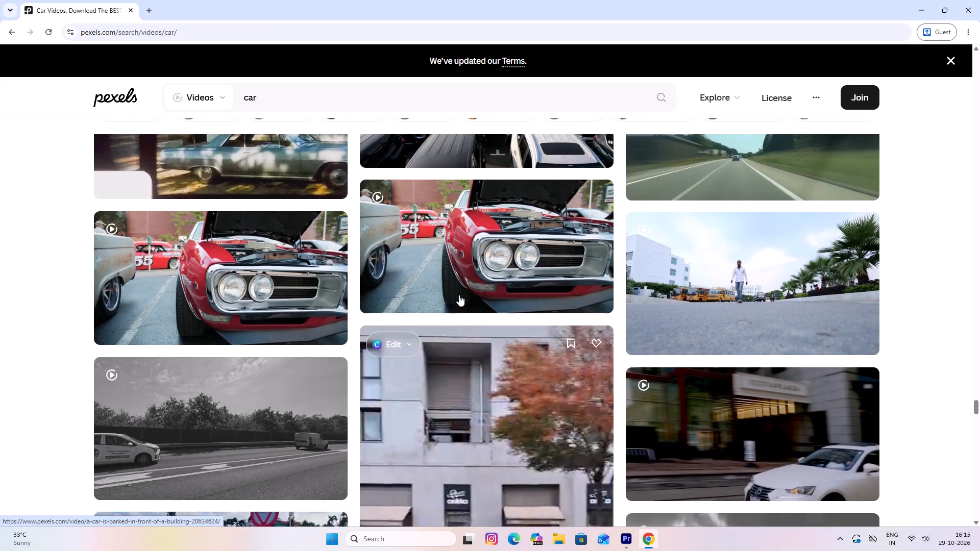
pyautogui.scroll(2, 459, 295)
pyautogui.scroll(-3, 460, 292)
pyautogui.scroll(2, 461, 292)
pyautogui.scroll(-2, 461, 292)
pyautogui.scroll(7, 461, 291)
pyautogui.scroll(3, 520, 321)
pyautogui.scroll(-1, 520, 321)
pyautogui.scroll(7, 520, 321)
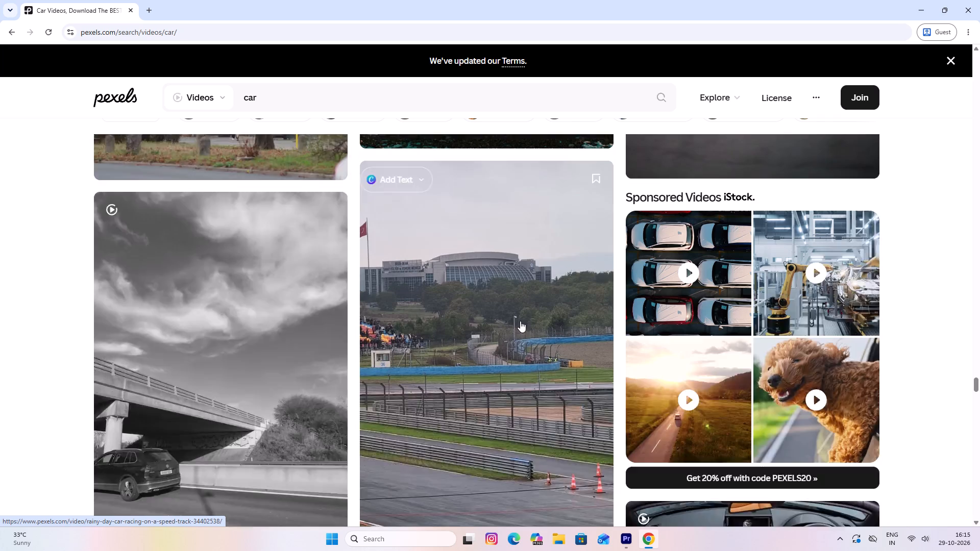
pyautogui.scroll(9, 624, 227)
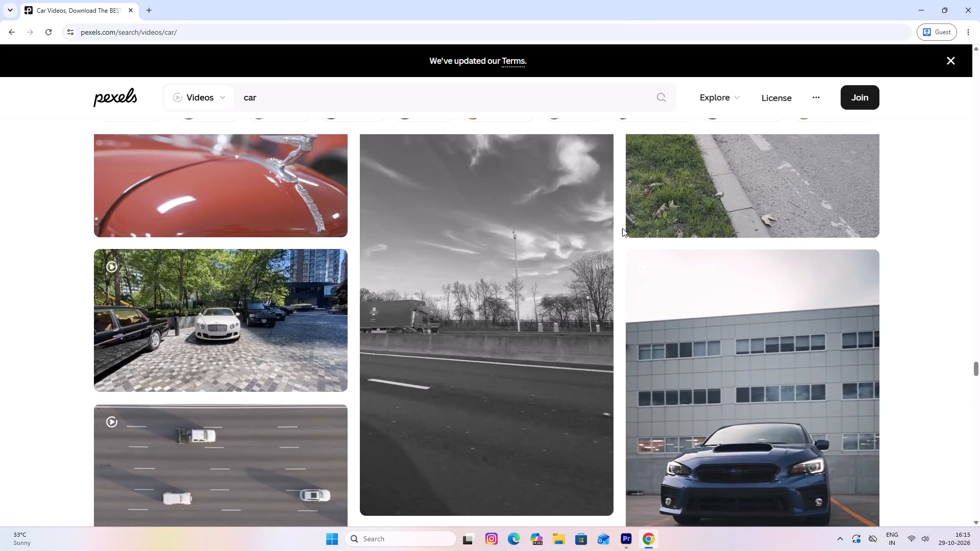
pyautogui.scroll(6, 604, 247)
pyautogui.scroll(-4, 604, 247)
pyautogui.scroll(1, 604, 247)
pyautogui.scroll(-7, 604, 247)
pyautogui.click(668, 247)
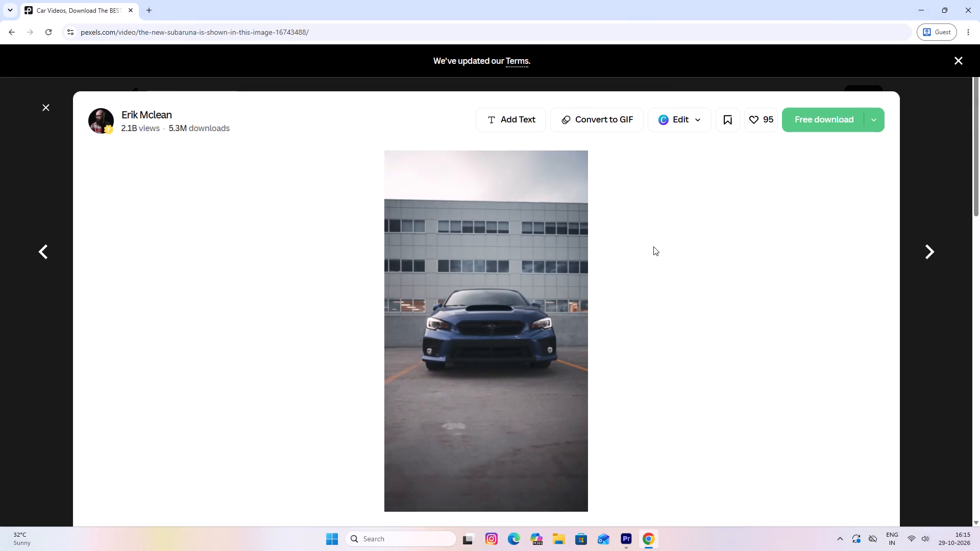
# Look through the related videos below the blue Subaru clip for matching sports-car footage.
pyautogui.scroll(-13, 653, 246)
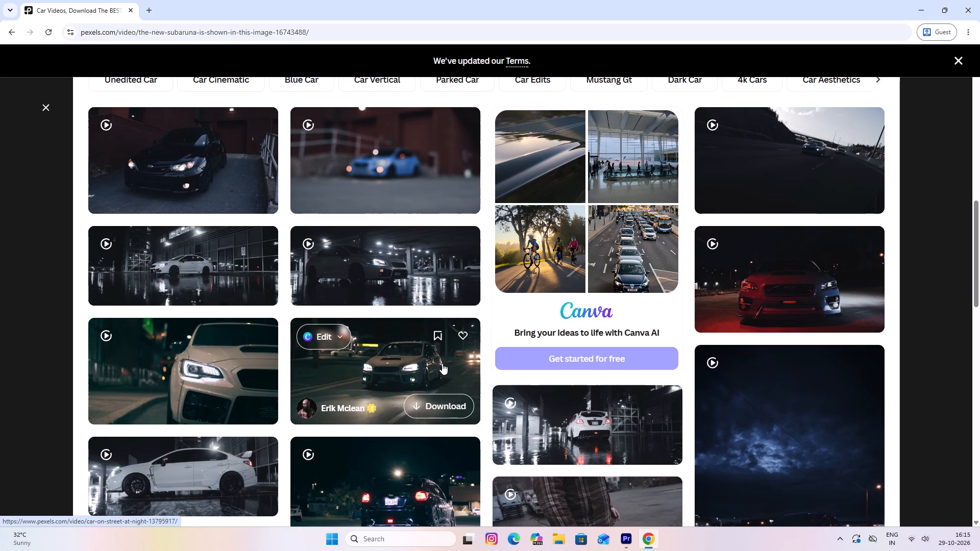
pyautogui.scroll(-2, 579, 430)
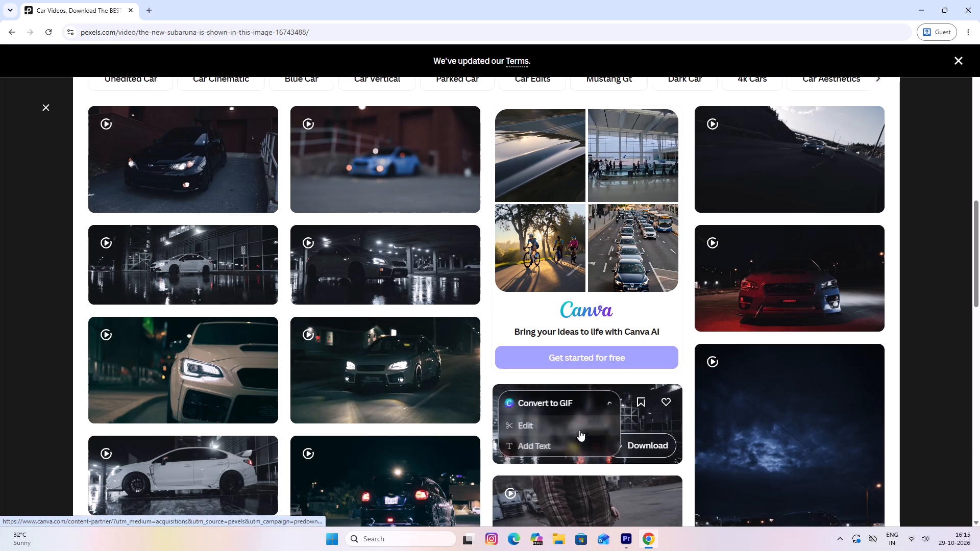
pyautogui.scroll(-5, 579, 430)
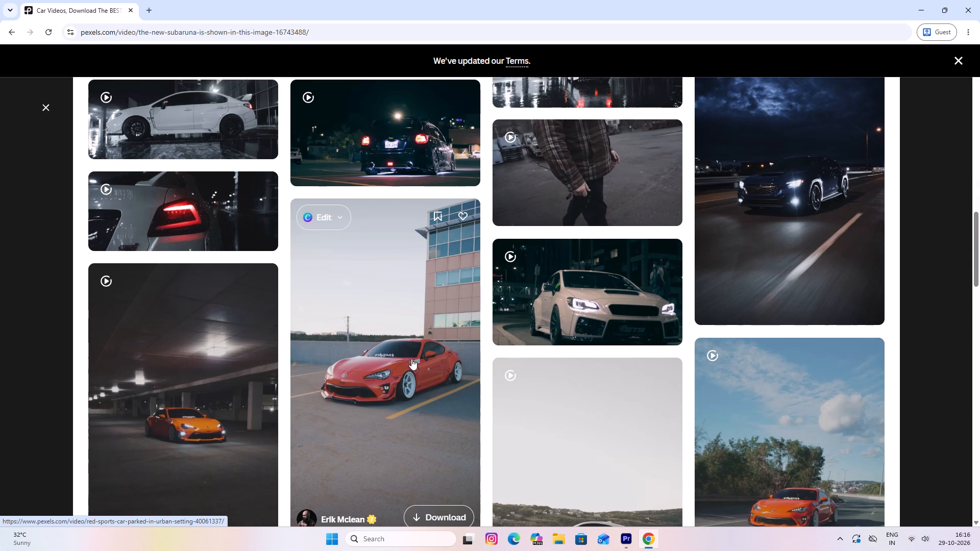
pyautogui.scroll(-6, 530, 335)
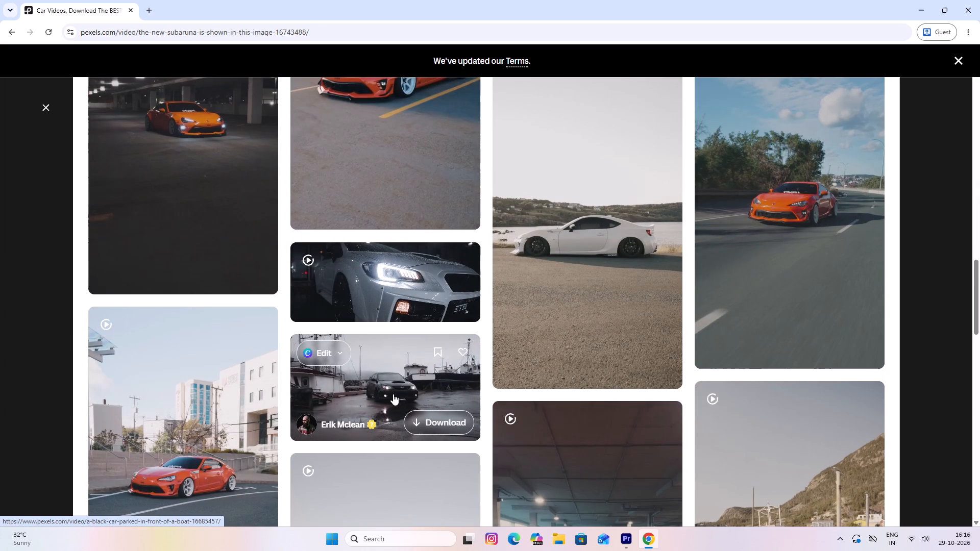
pyautogui.scroll(-10, 395, 388)
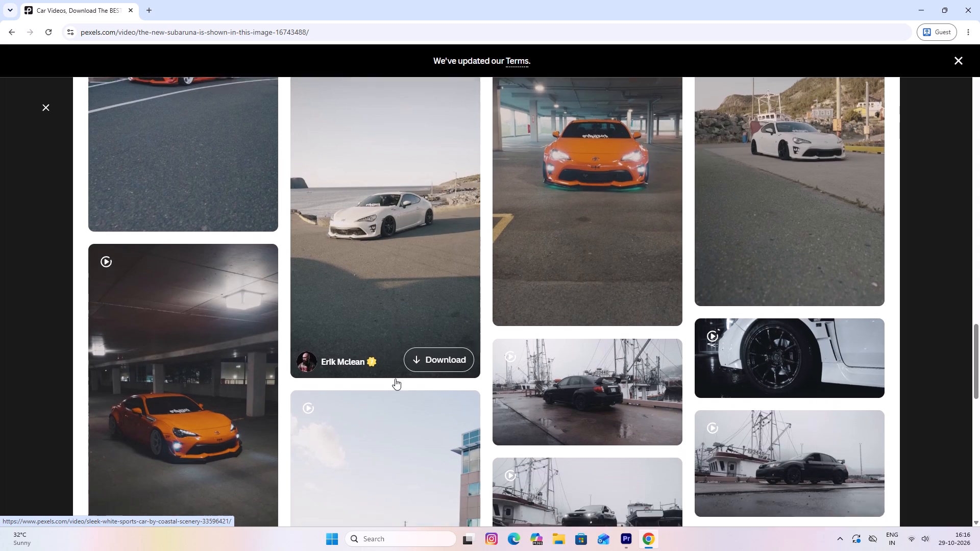
pyautogui.scroll(-5, 395, 379)
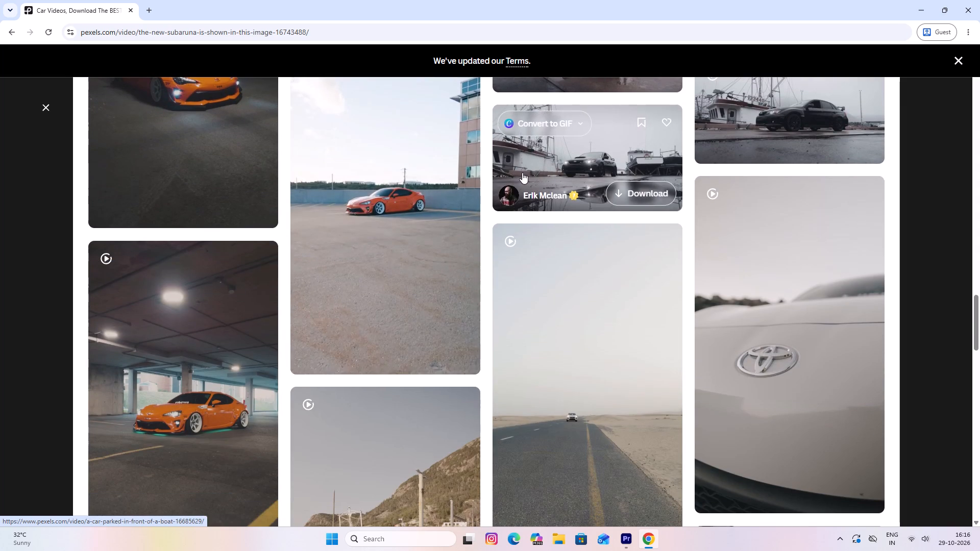
pyautogui.scroll(-3, 521, 176)
pyautogui.scroll(2, 521, 177)
pyautogui.scroll(-5, 521, 177)
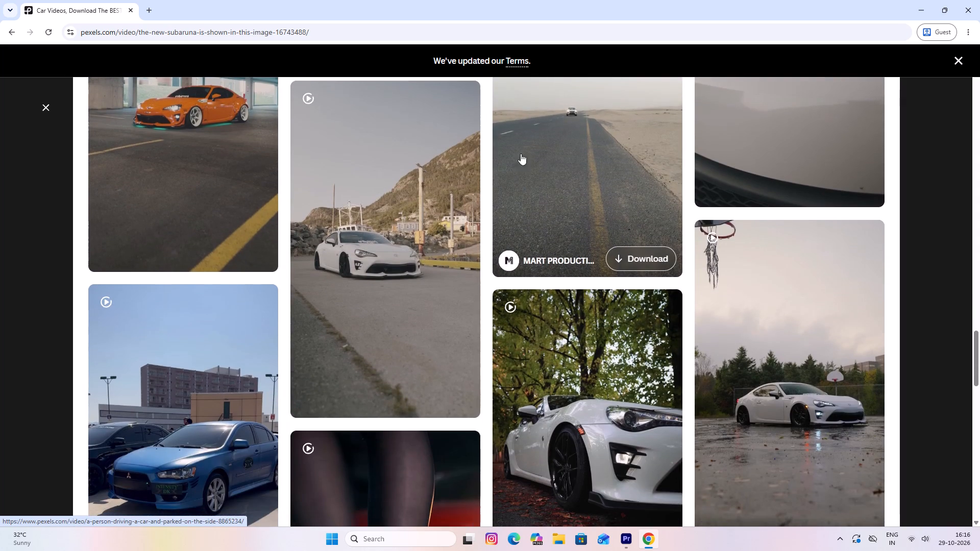
pyautogui.scroll(1, 523, 144)
pyautogui.scroll(-1, 525, 134)
pyautogui.scroll(2, 526, 131)
pyautogui.scroll(-12, 527, 124)
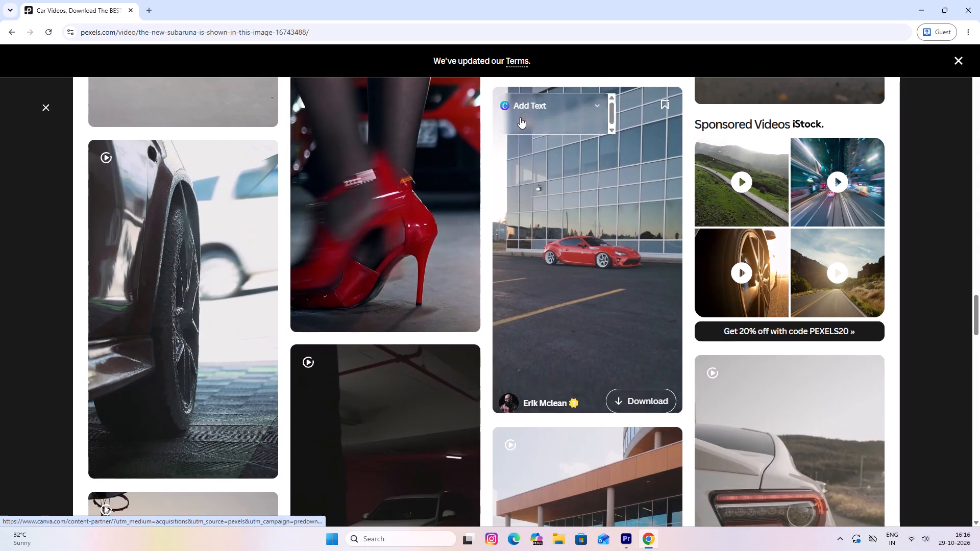
pyautogui.scroll(-7, 520, 117)
pyautogui.scroll(3, 447, 233)
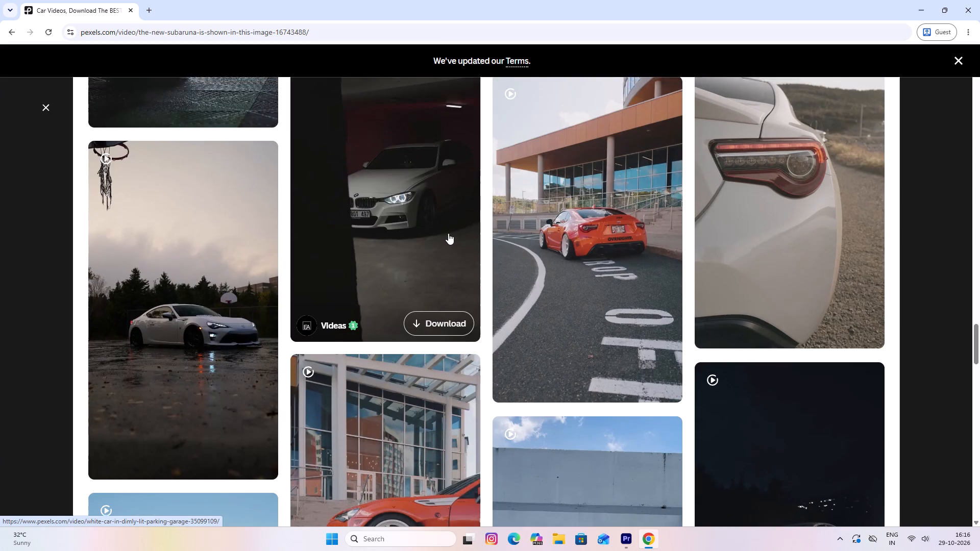
# Look back up through the related sports-car videos and open the horizontal clip of the black car parked in front of boats.
pyautogui.scroll(19, 448, 233)
pyautogui.scroll(-2, 449, 221)
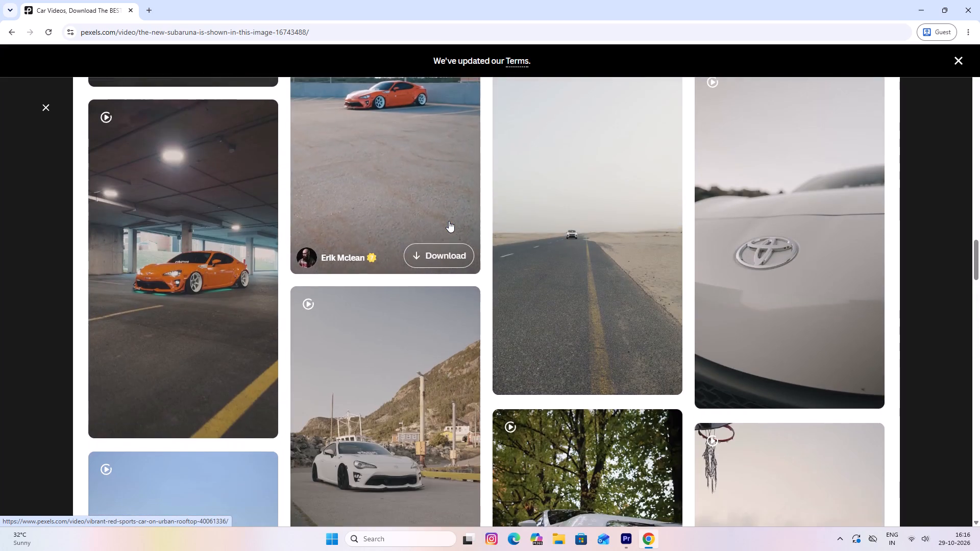
pyautogui.scroll(5, 449, 221)
pyautogui.scroll(-1, 449, 221)
pyautogui.scroll(3, 449, 221)
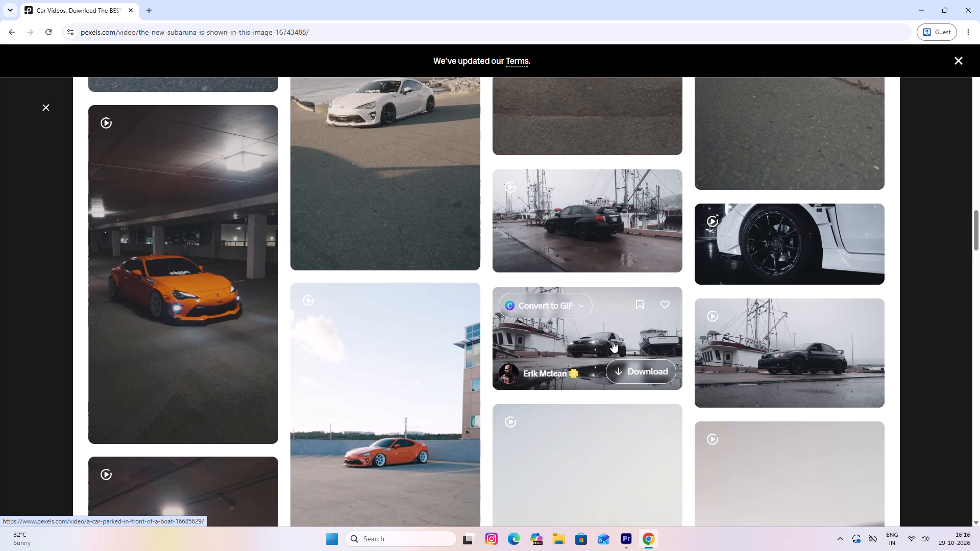
pyautogui.scroll(3, 547, 294)
pyautogui.scroll(-2, 547, 294)
pyautogui.scroll(1, 547, 294)
pyautogui.scroll(-1, 545, 292)
pyautogui.scroll(10, 545, 292)
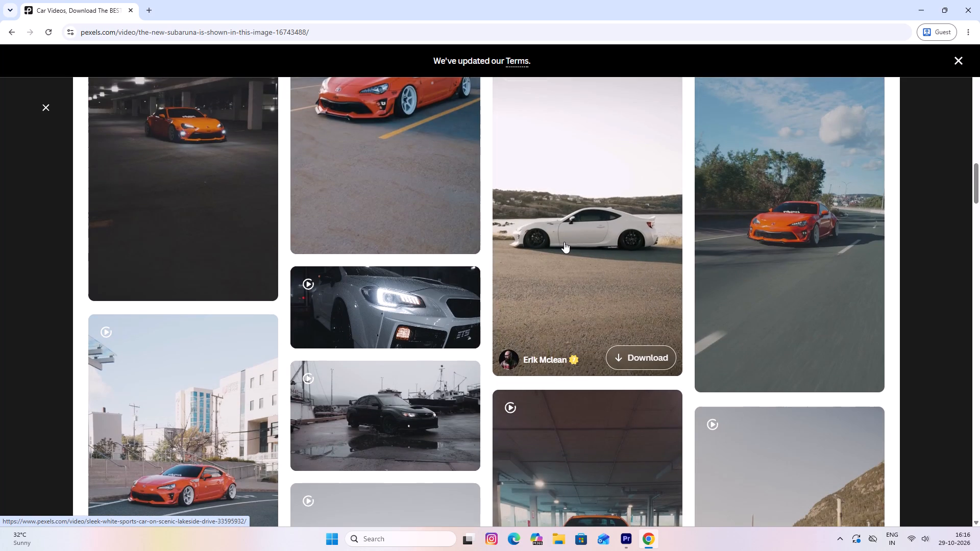
pyautogui.click(404, 412)
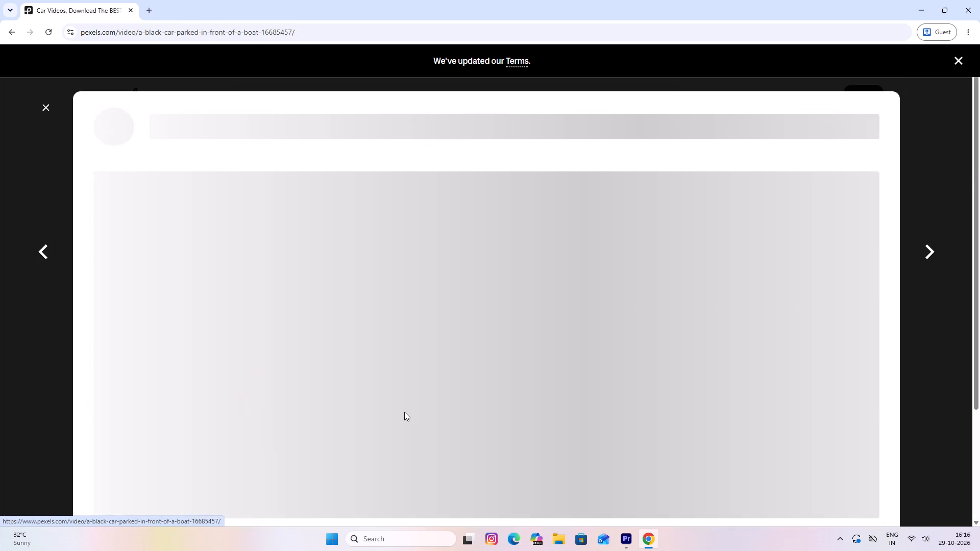
# Look through the related videos below the black car clip, down to the sponsored iStock block, for usable sports-car footage.
pyautogui.scroll(-6, 406, 411)
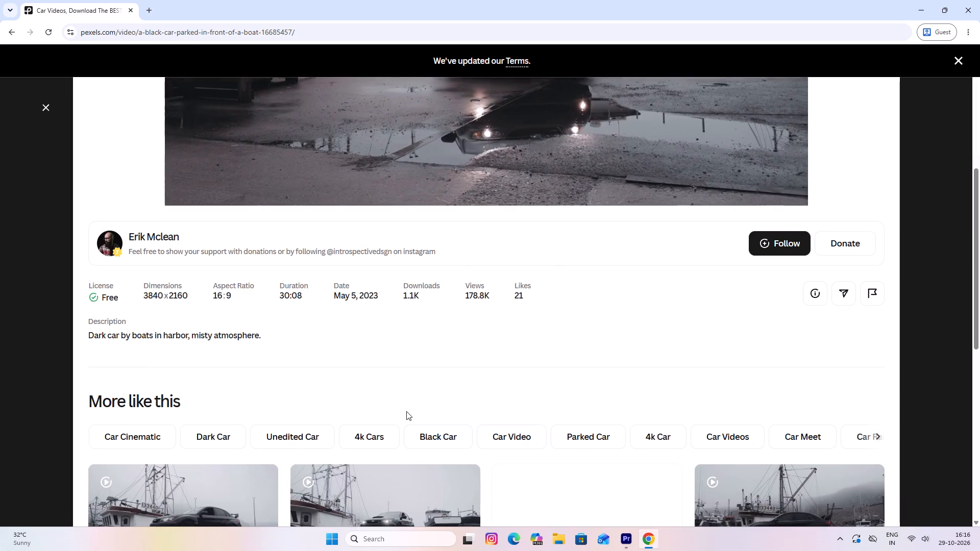
pyautogui.scroll(-6, 406, 411)
pyautogui.scroll(1, 406, 411)
pyautogui.scroll(-1, 406, 411)
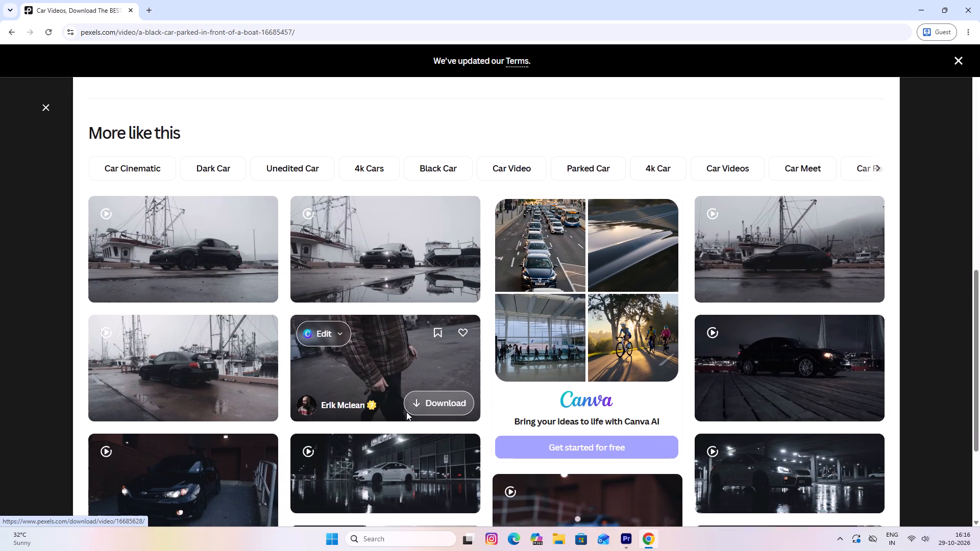
pyautogui.scroll(-2, 358, 427)
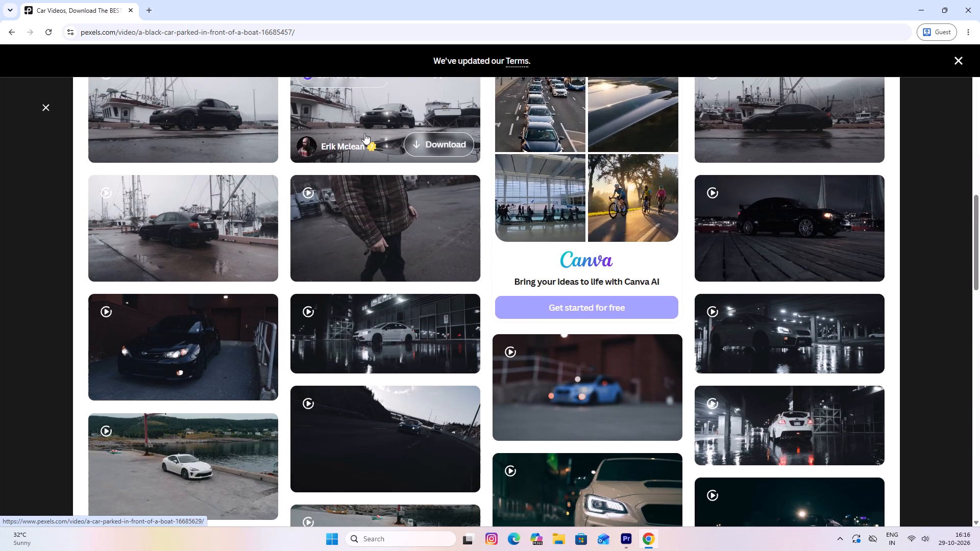
pyautogui.scroll(-6, 636, 367)
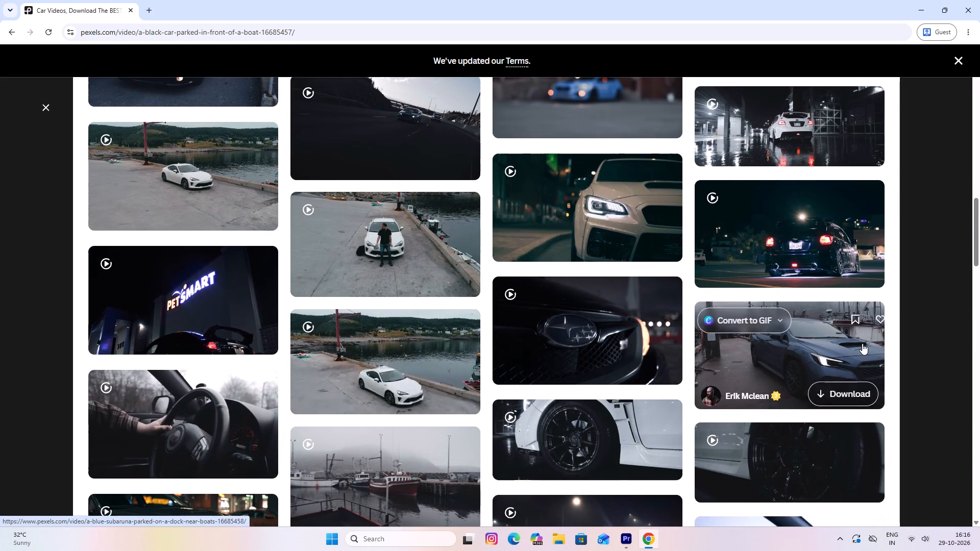
pyautogui.scroll(-6, 862, 343)
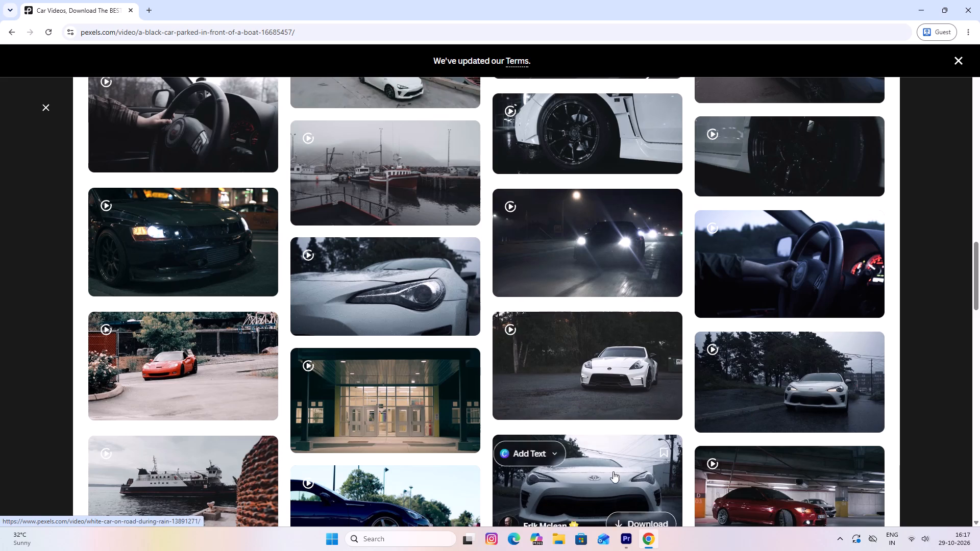
pyautogui.scroll(-5, 525, 392)
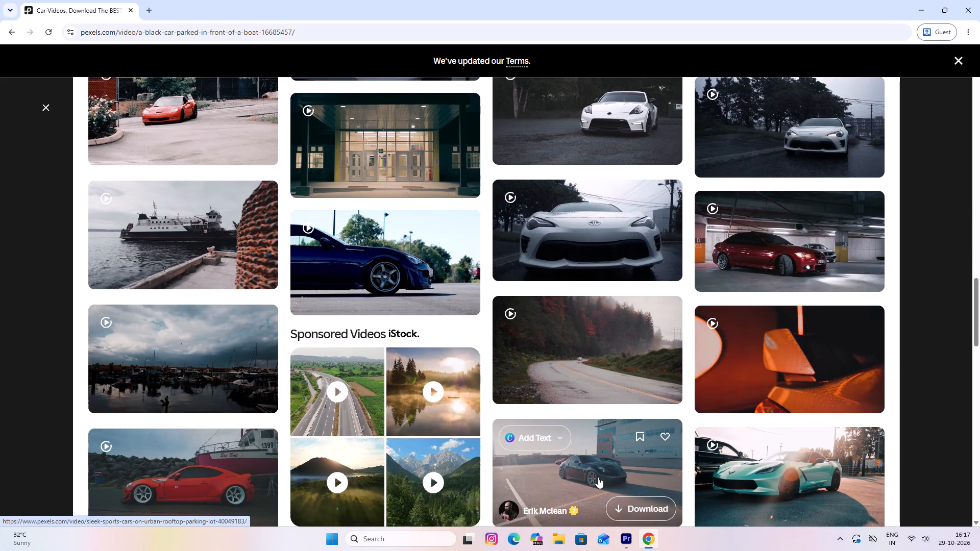
pyautogui.scroll(1, 600, 472)
pyautogui.scroll(-4, 600, 472)
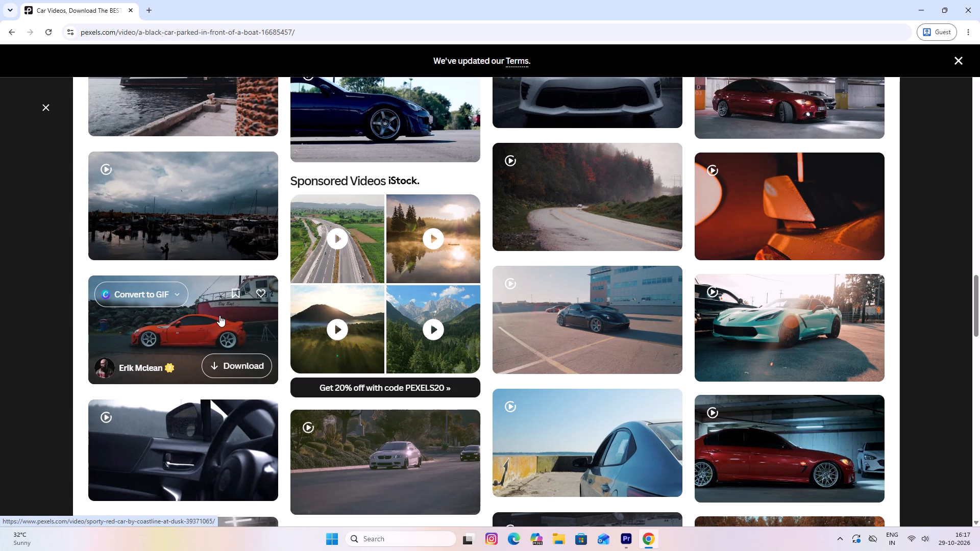
pyautogui.scroll(-5, 221, 309)
pyautogui.scroll(1, 221, 309)
pyautogui.scroll(-4, 222, 305)
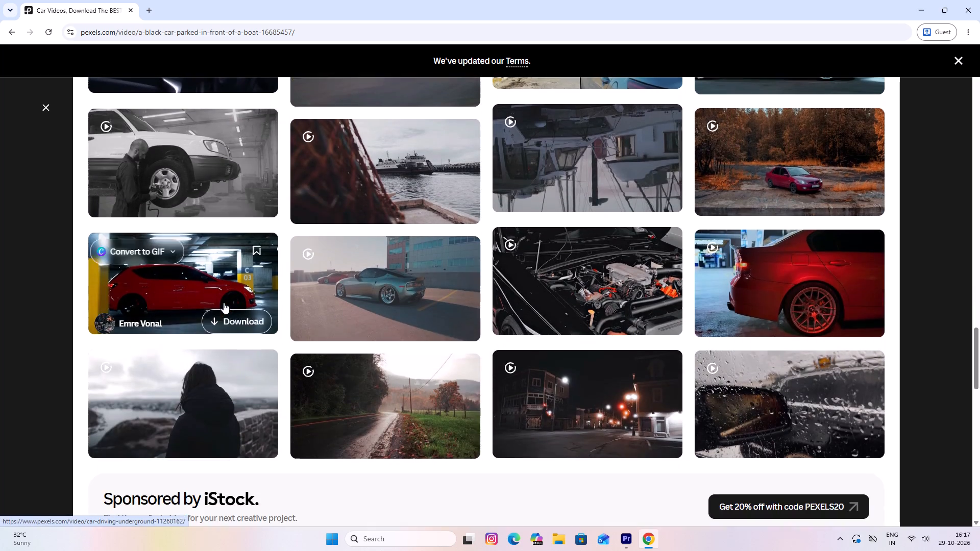
pyautogui.scroll(-2, 224, 303)
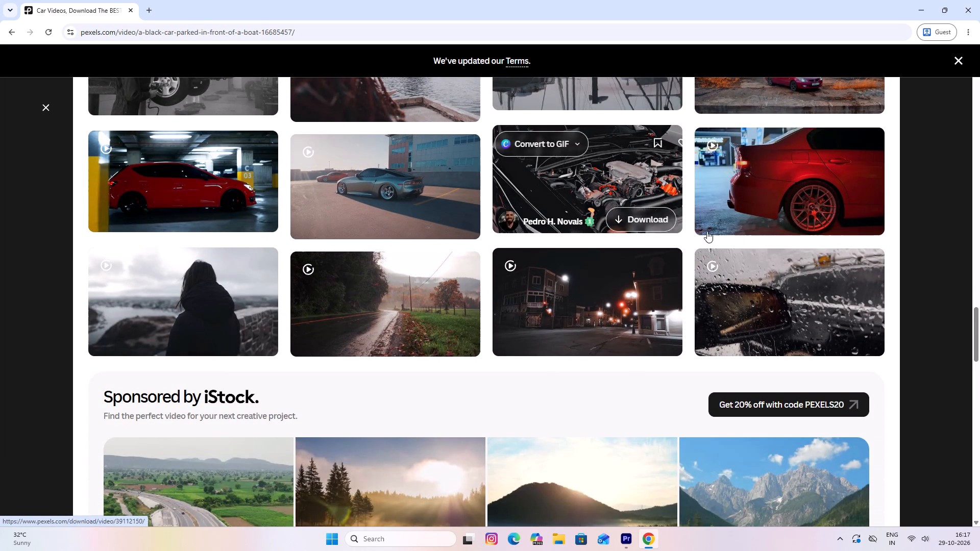
# Examine the remaining related videos past the sponsored iStock block, down to the end of the loaded results.
pyautogui.scroll(-1, 462, 310)
pyautogui.scroll(1, 462, 310)
pyautogui.scroll(-7, 462, 310)
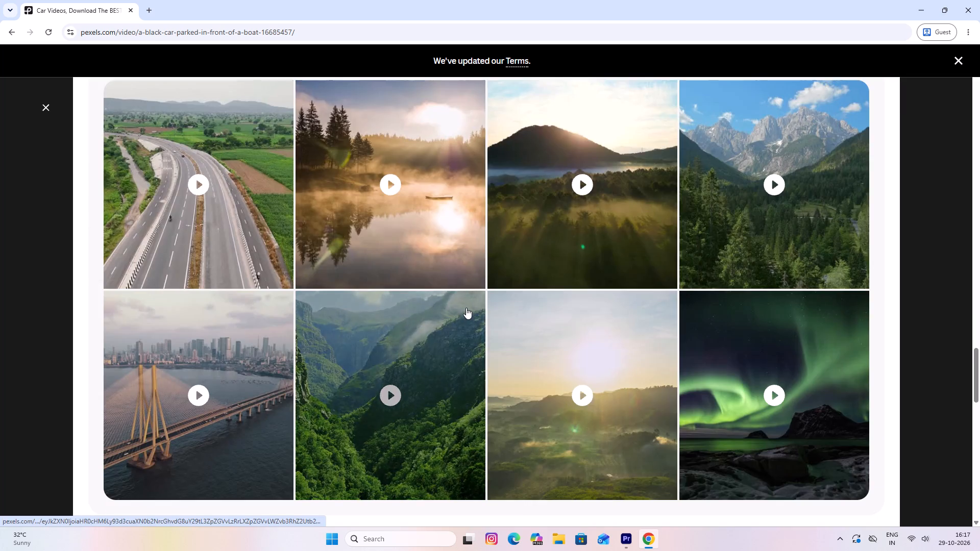
pyautogui.scroll(-6, 466, 300)
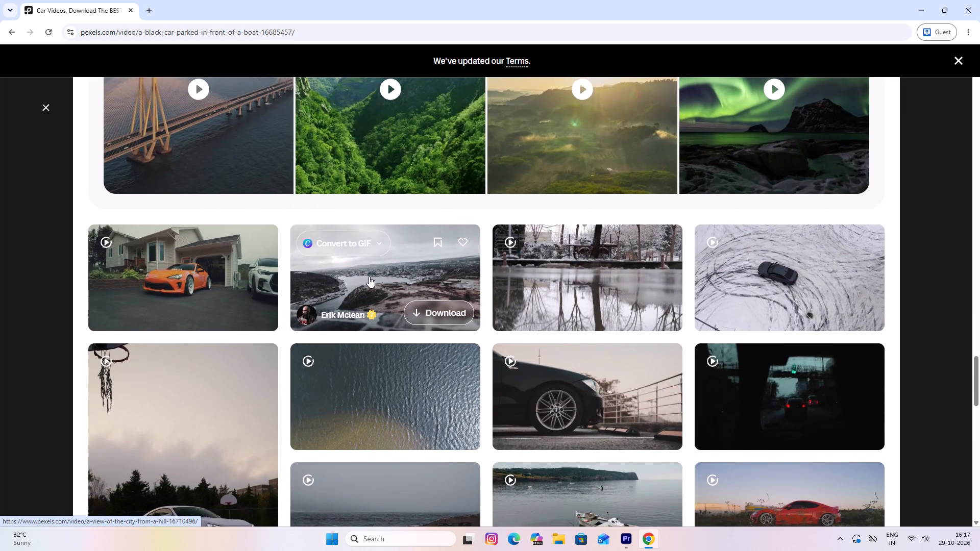
pyautogui.scroll(-3, 369, 274)
pyautogui.scroll(-2, 397, 198)
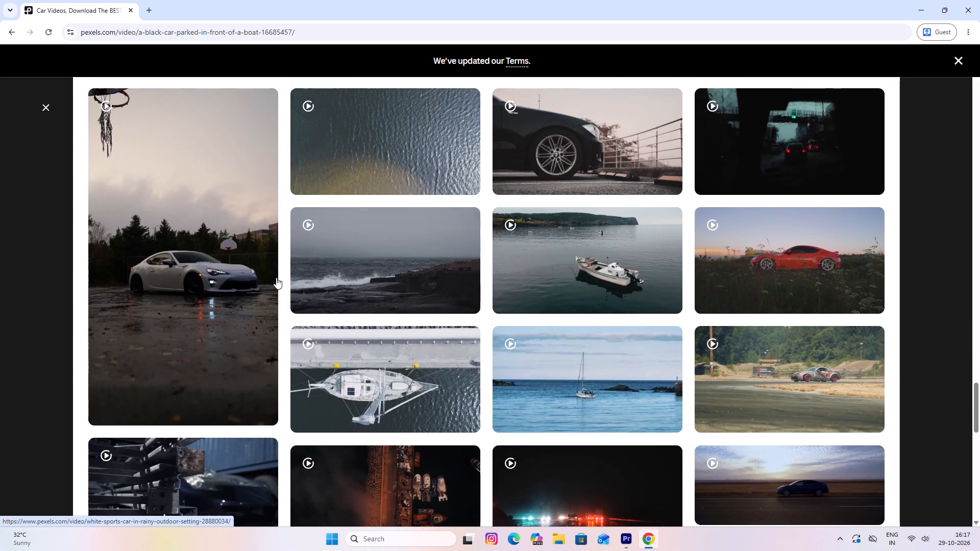
pyautogui.scroll(-2, 500, 259)
pyautogui.scroll(-3, 658, 281)
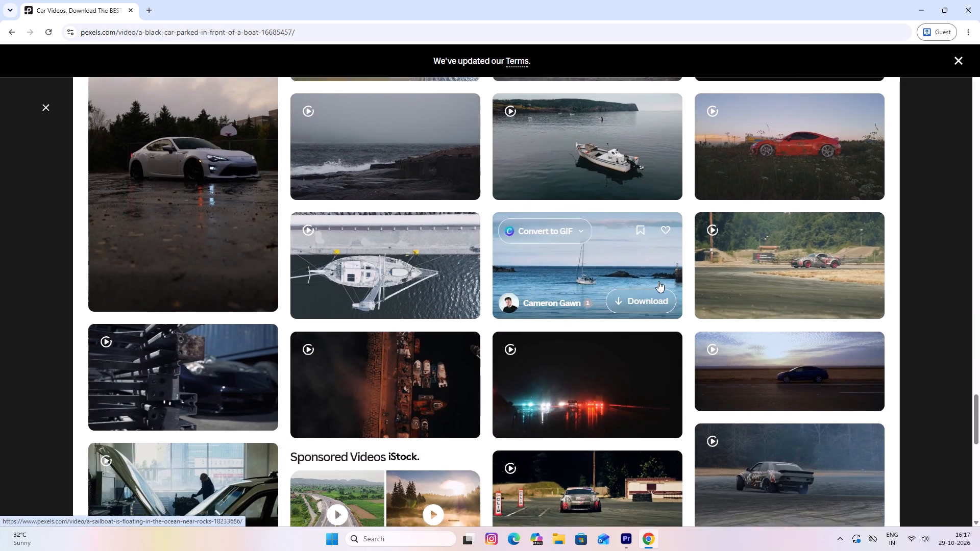
pyautogui.scroll(-5, 658, 281)
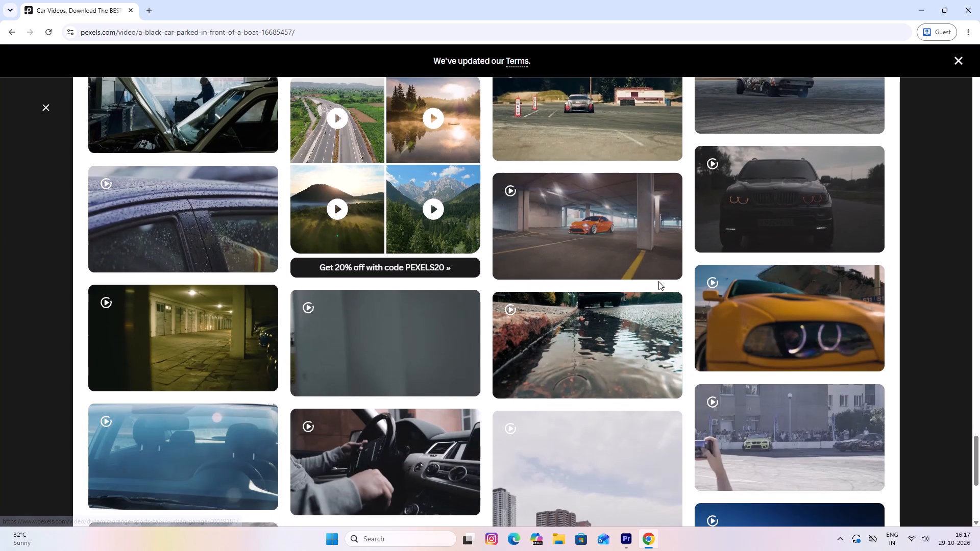
pyautogui.scroll(-4, 750, 458)
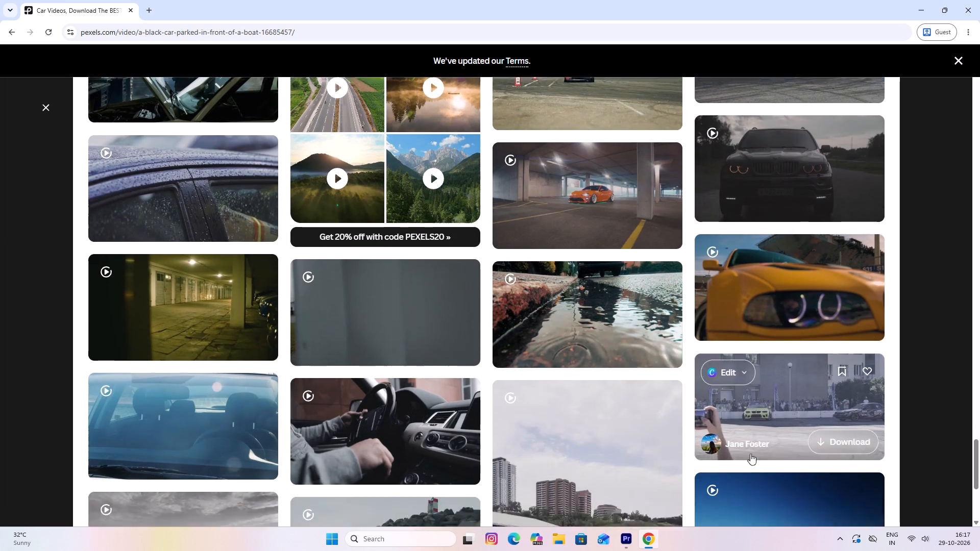
pyautogui.scroll(-2, 750, 454)
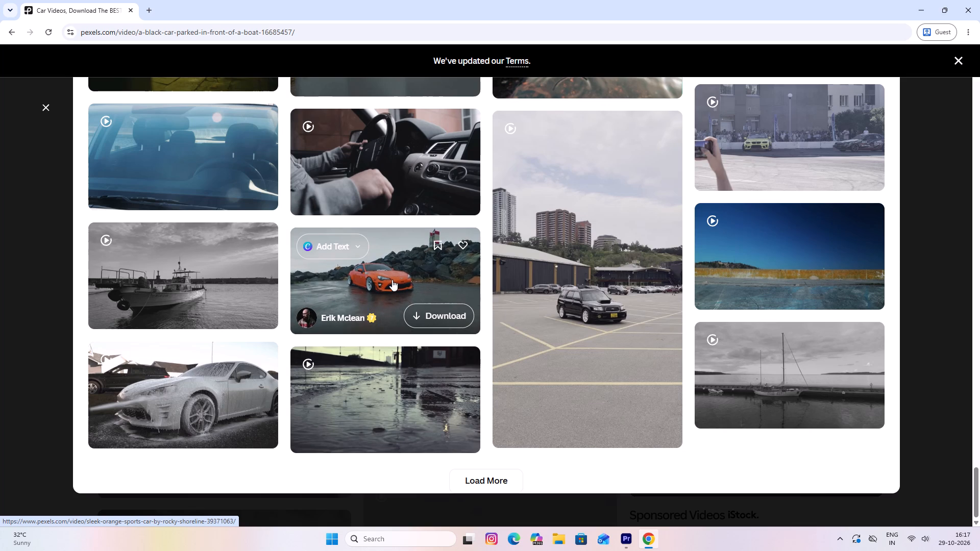
# Download the clip of the orange sports car by the rocky shoreline in Full HD 1920x1080, saving it to the Downloads folder.
pyautogui.click(392, 280)
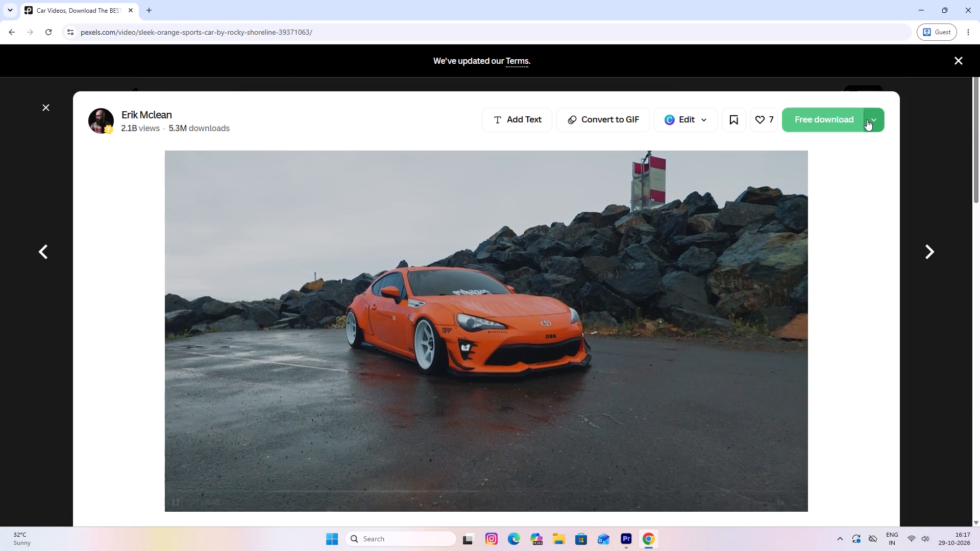
pyautogui.click(867, 119)
pyautogui.click(771, 247)
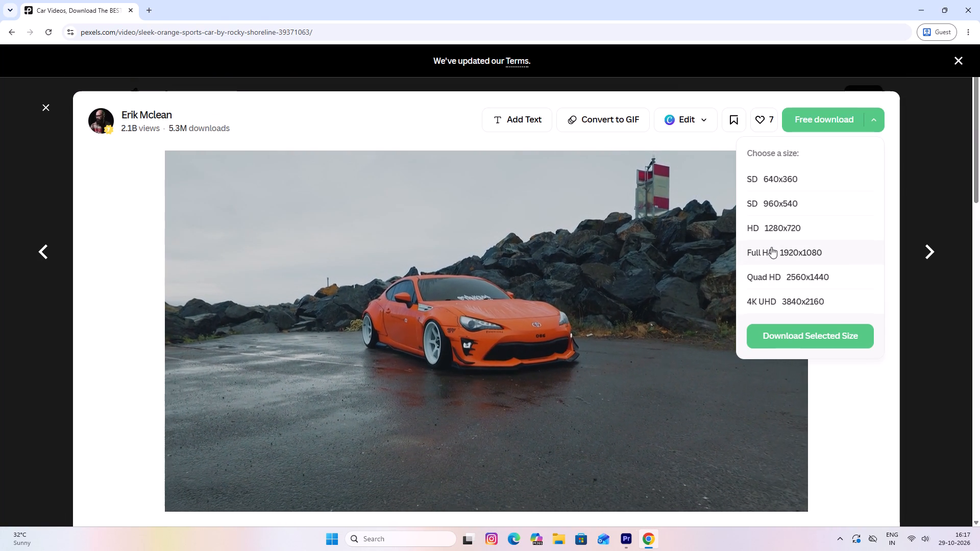
pyautogui.click(823, 341)
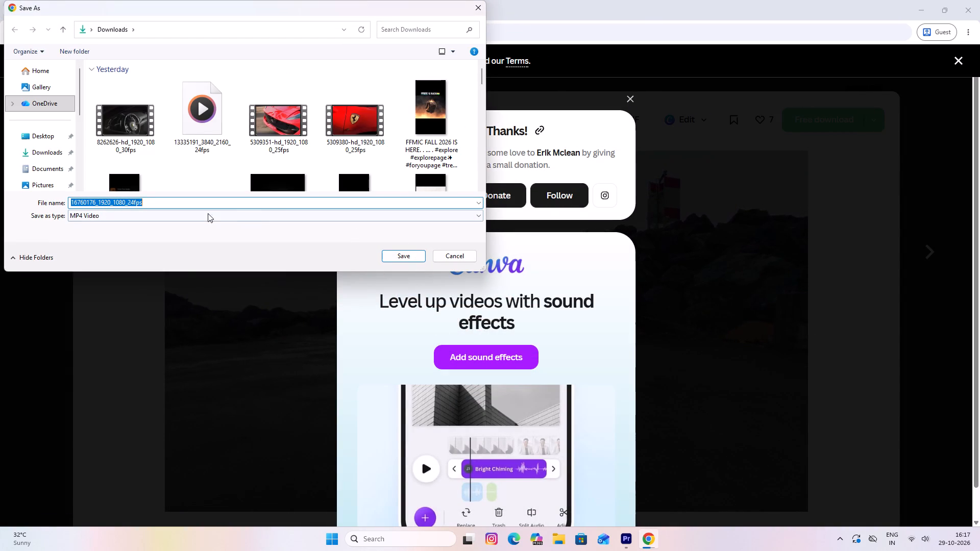
pyautogui.click(407, 260)
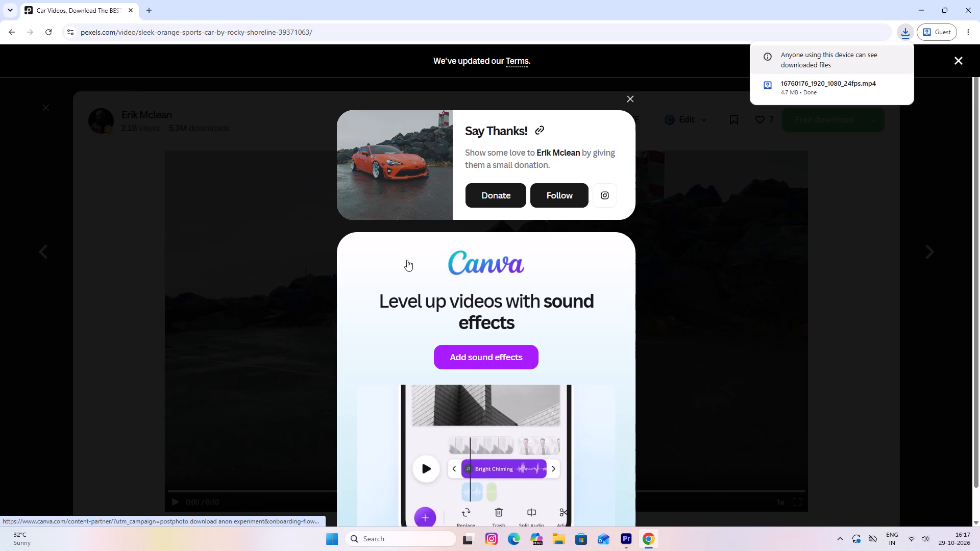
pyautogui.click(633, 99)
# Find the close-up clip of the red sports car's front wheel on grass among the related videos and open its page.
pyautogui.scroll(-2, 570, 342)
pyautogui.scroll(1, 568, 342)
pyautogui.scroll(-5, 567, 341)
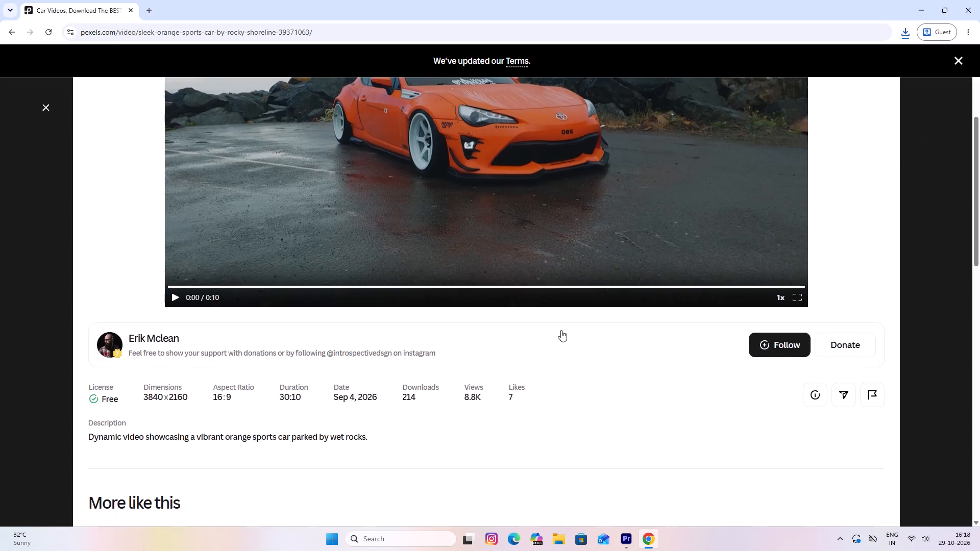
pyautogui.scroll(-6, 561, 330)
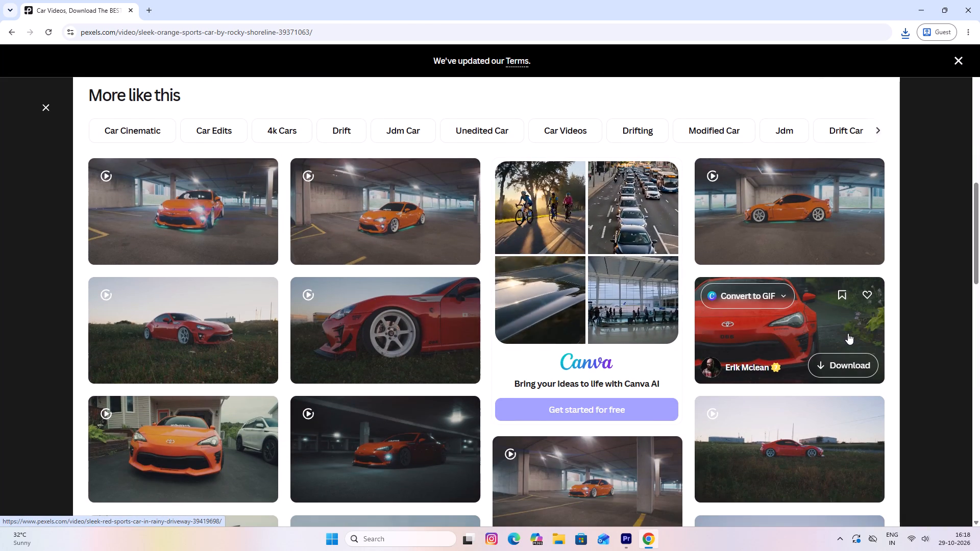
pyautogui.rightClick(402, 336)
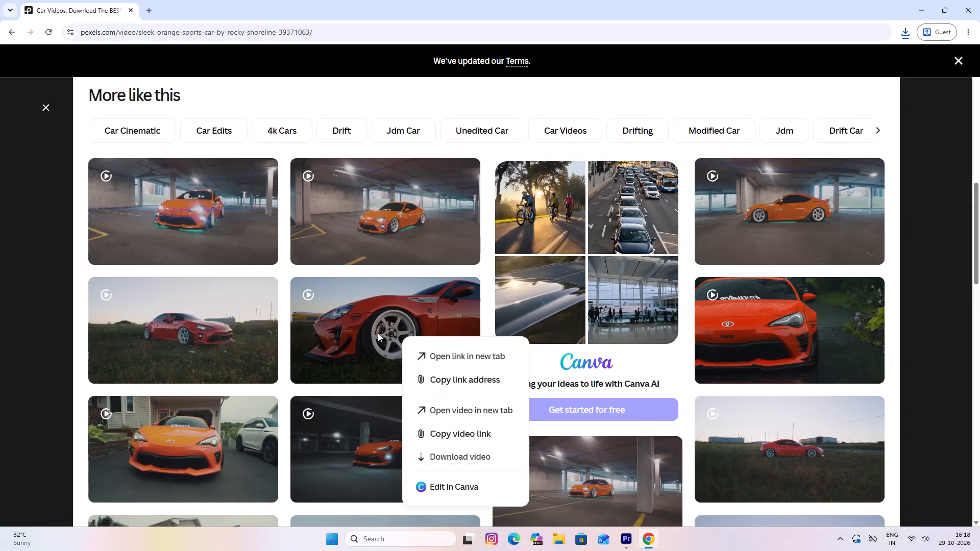
pyautogui.click(373, 330)
pyautogui.click(373, 330)
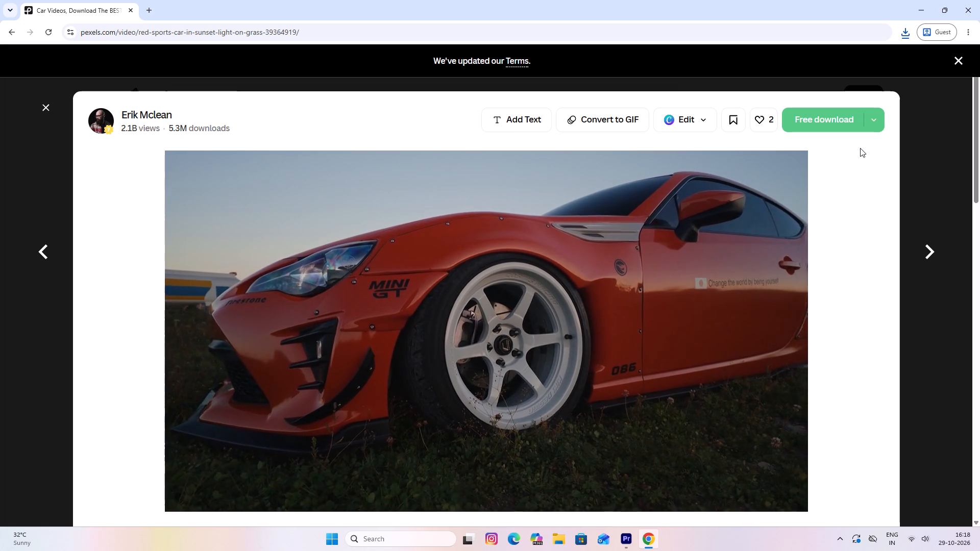
# Download the red sports car wheel close-up in Full HD 1920x1080 to the Downloads folder and dismiss the thank-you window.
pyautogui.click(879, 126)
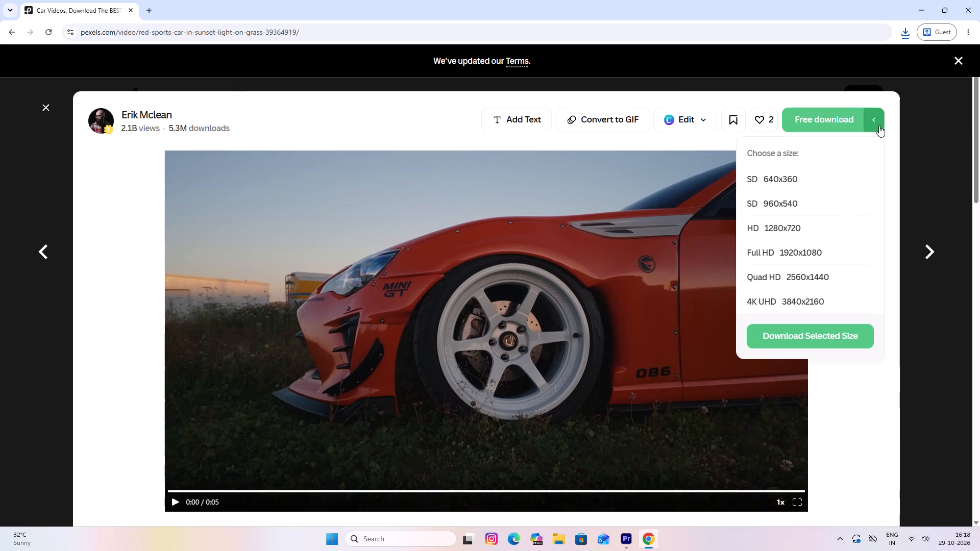
pyautogui.click(808, 253)
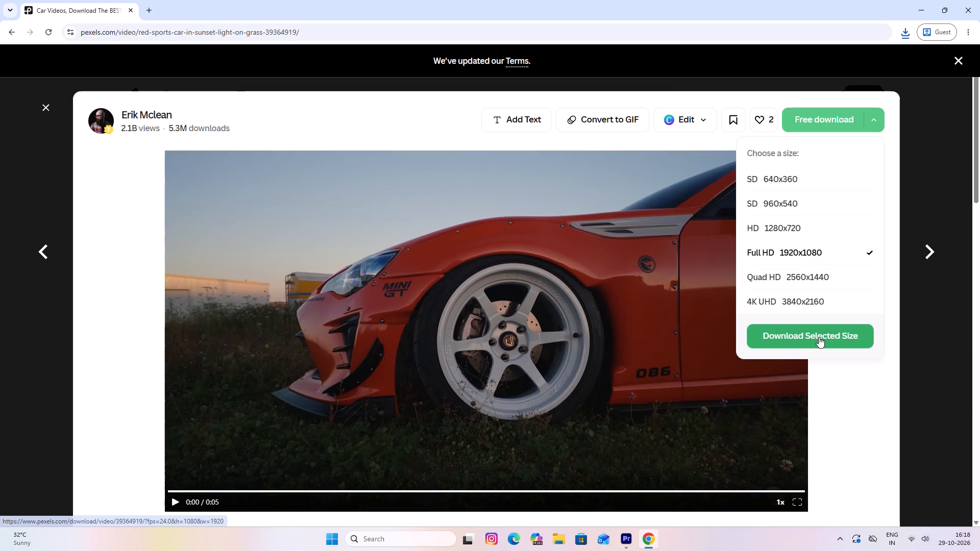
pyautogui.click(819, 337)
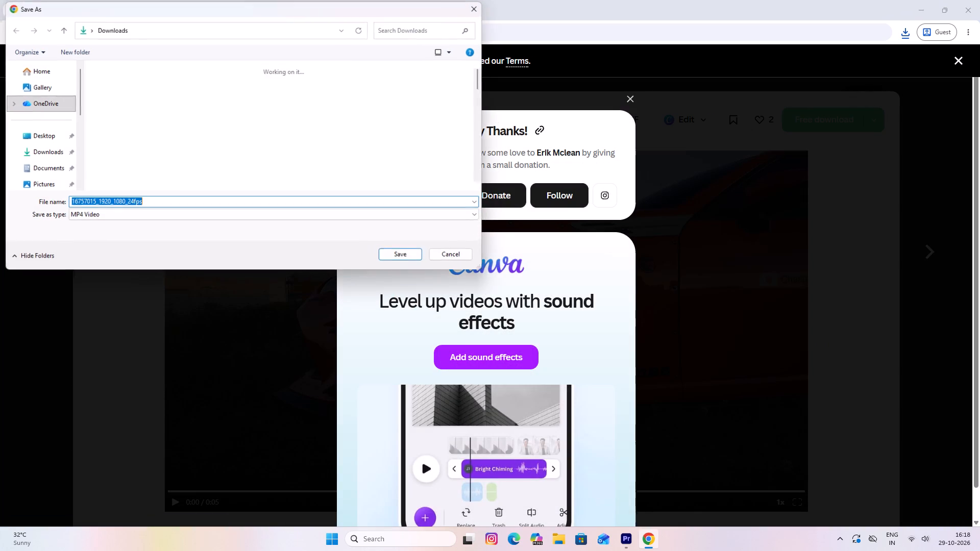
pyautogui.click(404, 254)
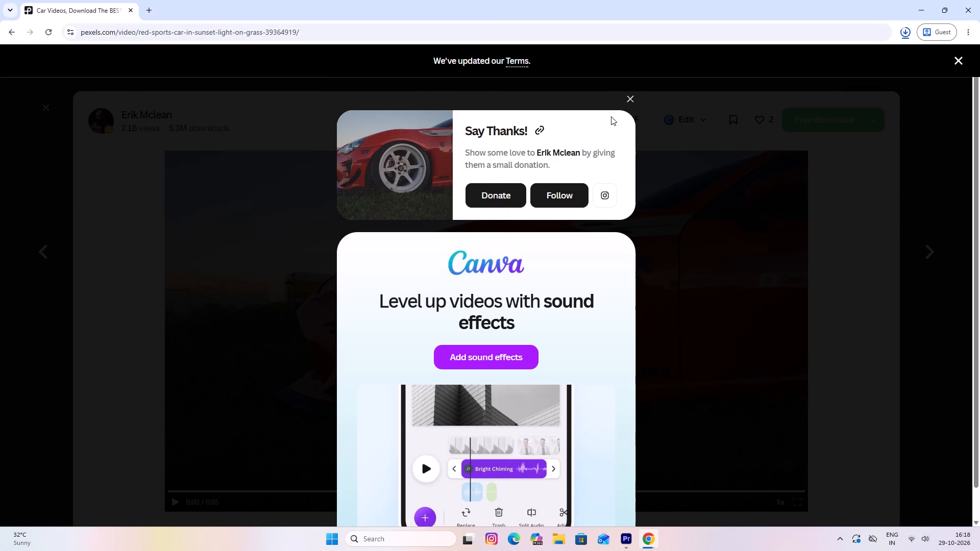
pyautogui.click(629, 97)
# Examine the first rows of related videos under the red sports car wheel close-up for further matching shots.
pyautogui.scroll(-2, 315, 407)
pyautogui.scroll(2, 318, 405)
pyautogui.scroll(-2, 319, 405)
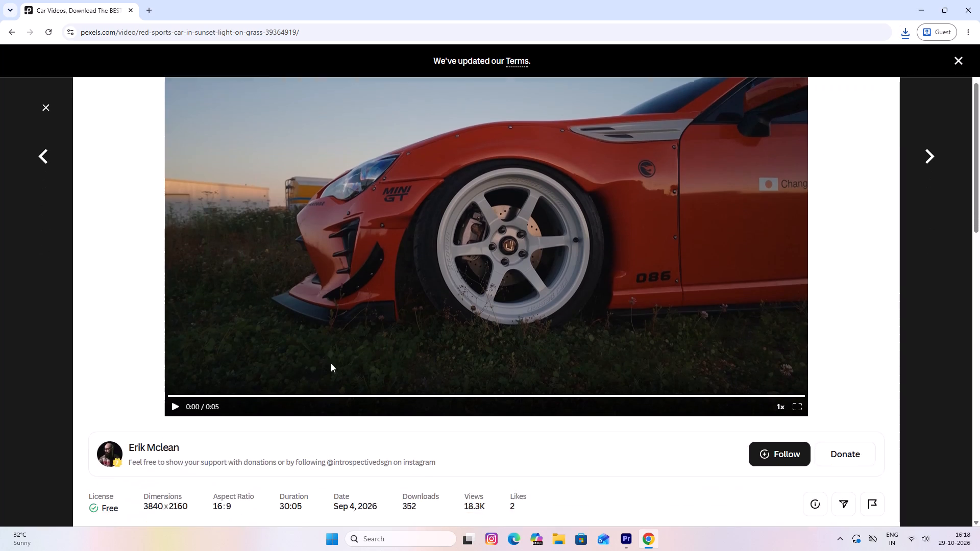
pyautogui.scroll(-10, 333, 350)
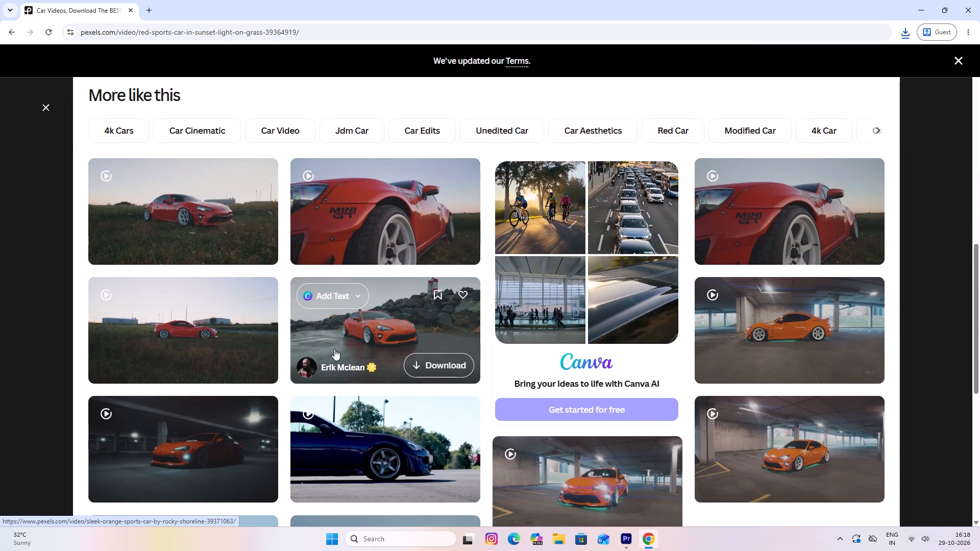
pyautogui.scroll(-11, 334, 349)
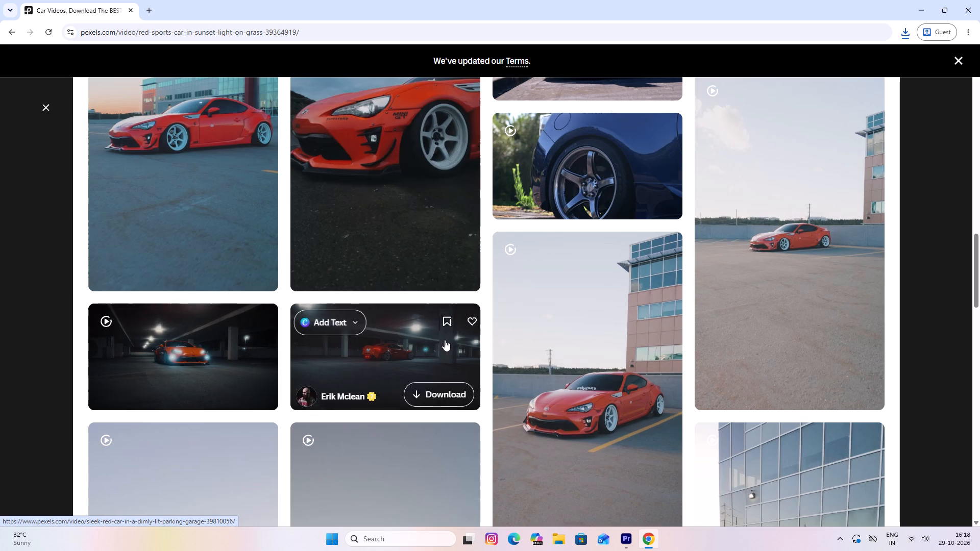
pyautogui.scroll(5, 233, 178)
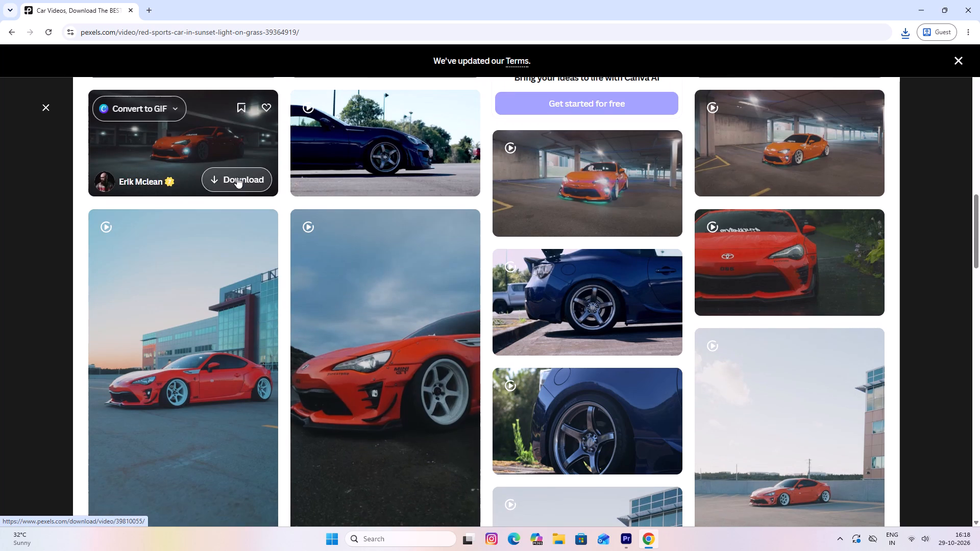
pyautogui.scroll(1, 237, 177)
pyautogui.scroll(-1, 237, 177)
pyautogui.scroll(2, 237, 177)
pyautogui.scroll(-1, 237, 177)
pyautogui.scroll(9, 237, 177)
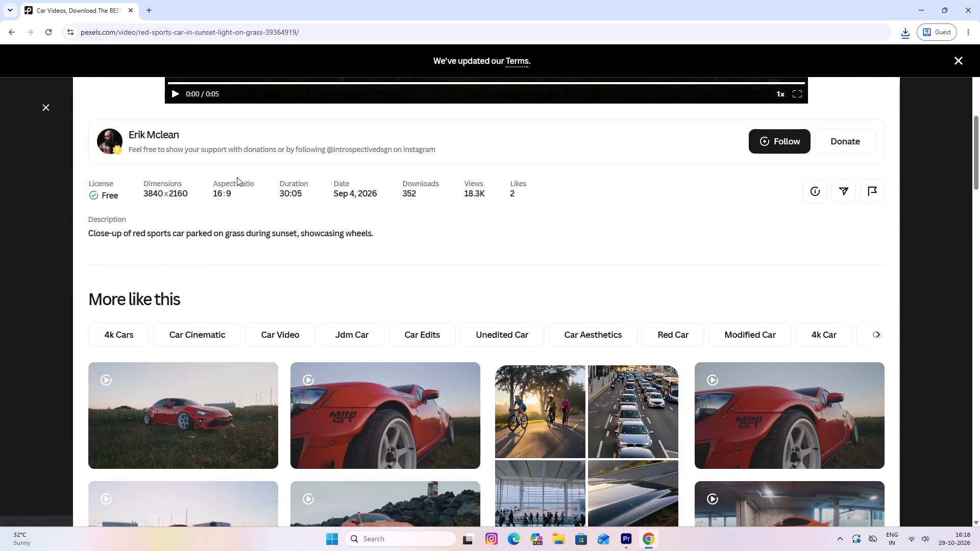
pyautogui.scroll(-3, 237, 177)
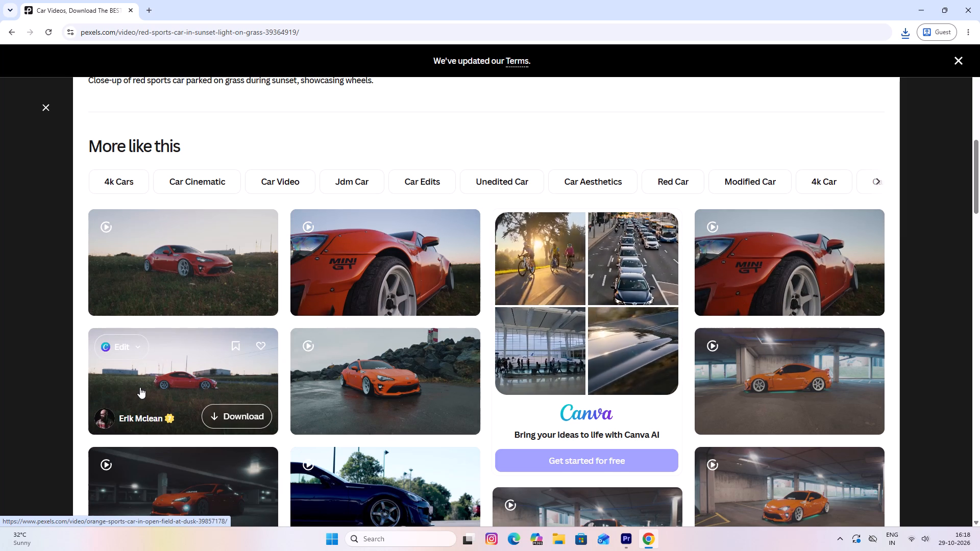
# Examine the rest of the related videos under the wheel close-up, down to the sponsored iStock block.
pyautogui.scroll(-3, 366, 373)
pyautogui.scroll(1, 366, 373)
pyautogui.scroll(-1, 366, 373)
pyautogui.scroll(1, 366, 373)
pyautogui.scroll(-5, 364, 375)
pyautogui.scroll(2, 362, 378)
pyautogui.scroll(-5, 361, 378)
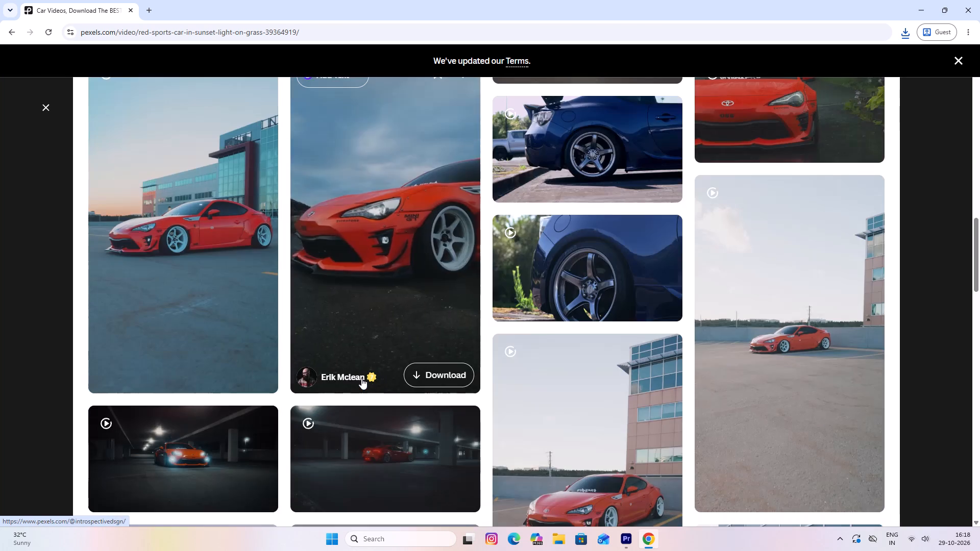
pyautogui.scroll(-11, 361, 378)
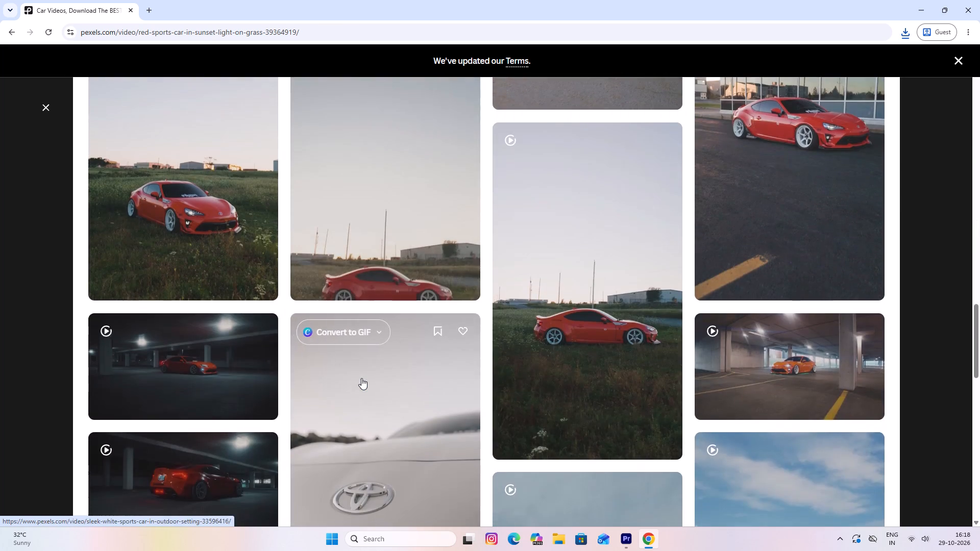
pyautogui.scroll(-10, 361, 378)
pyautogui.scroll(8, 361, 378)
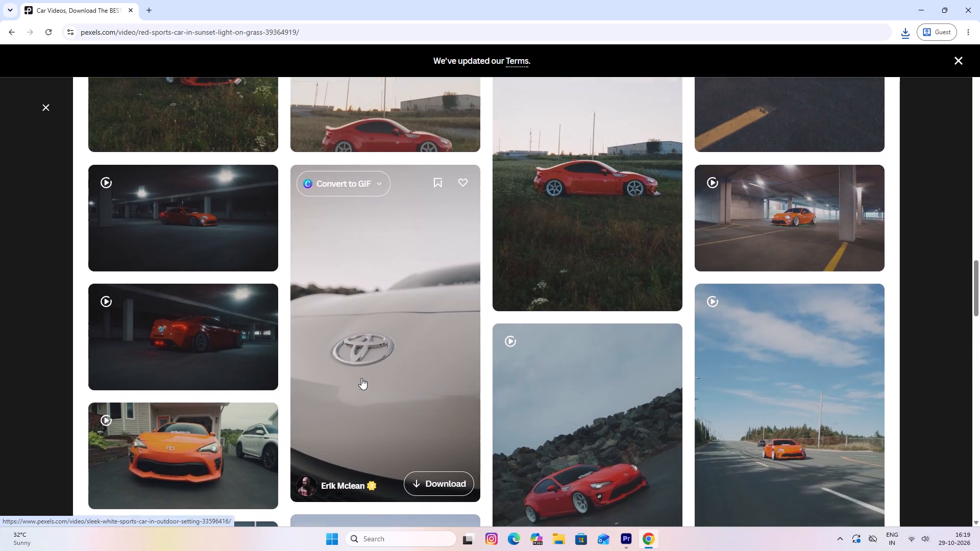
pyautogui.scroll(-8, 361, 378)
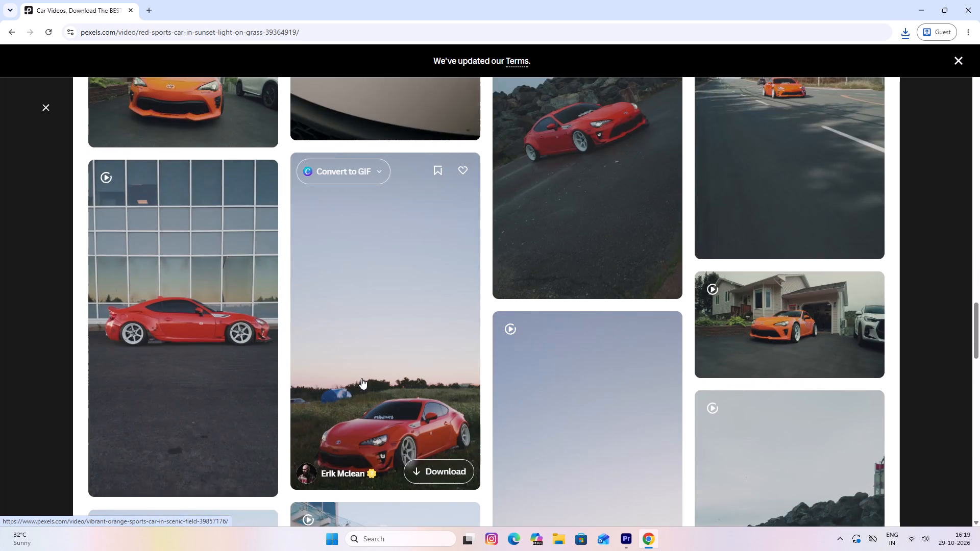
pyautogui.scroll(-17, 361, 378)
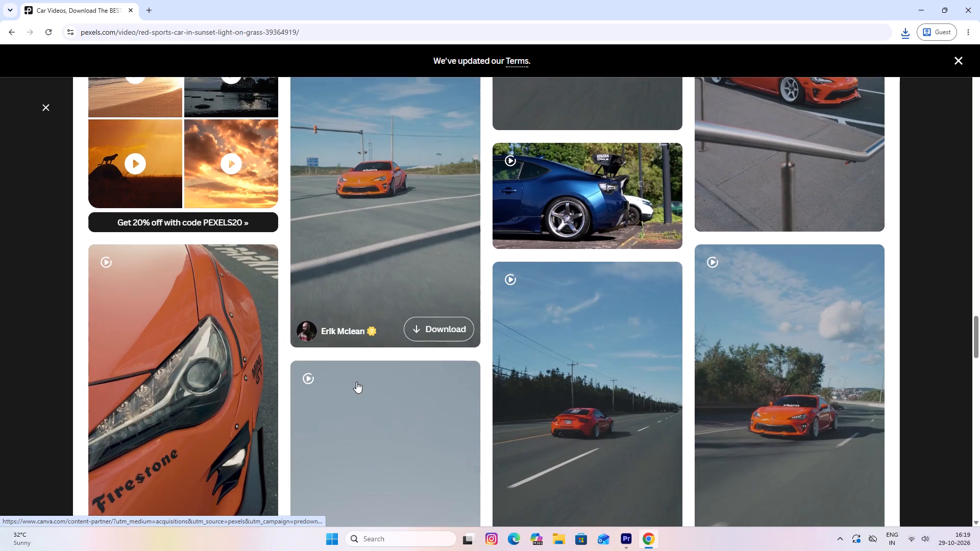
pyautogui.scroll(-6, 356, 382)
pyautogui.scroll(2, 355, 382)
pyautogui.scroll(-5, 355, 382)
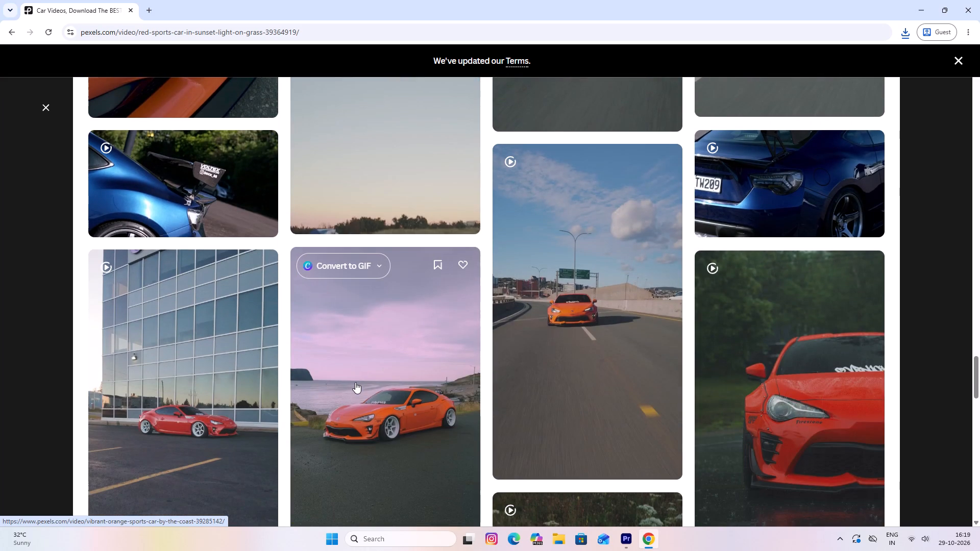
pyautogui.scroll(-1, 358, 378)
pyautogui.scroll(1, 358, 378)
pyautogui.scroll(-13, 358, 378)
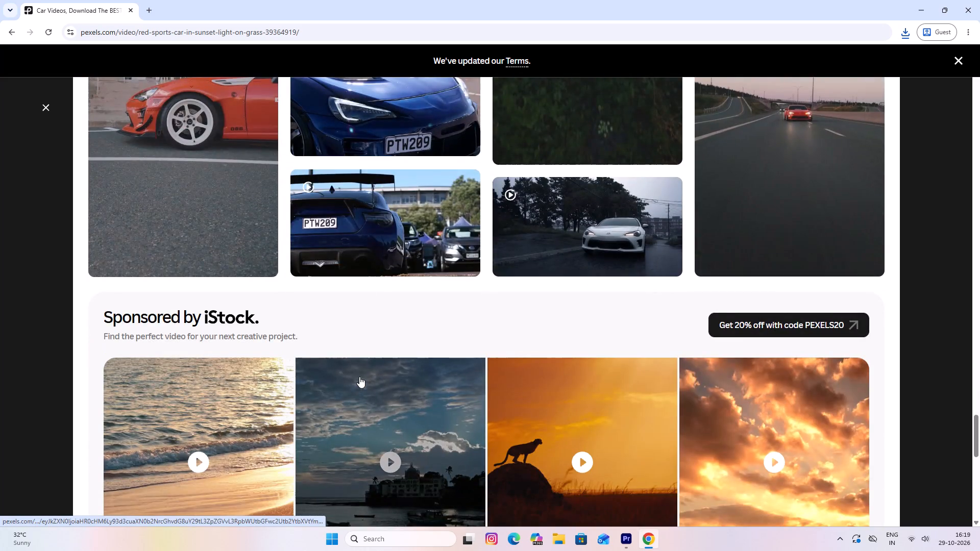
pyautogui.scroll(-6, 359, 377)
pyautogui.scroll(6, 364, 369)
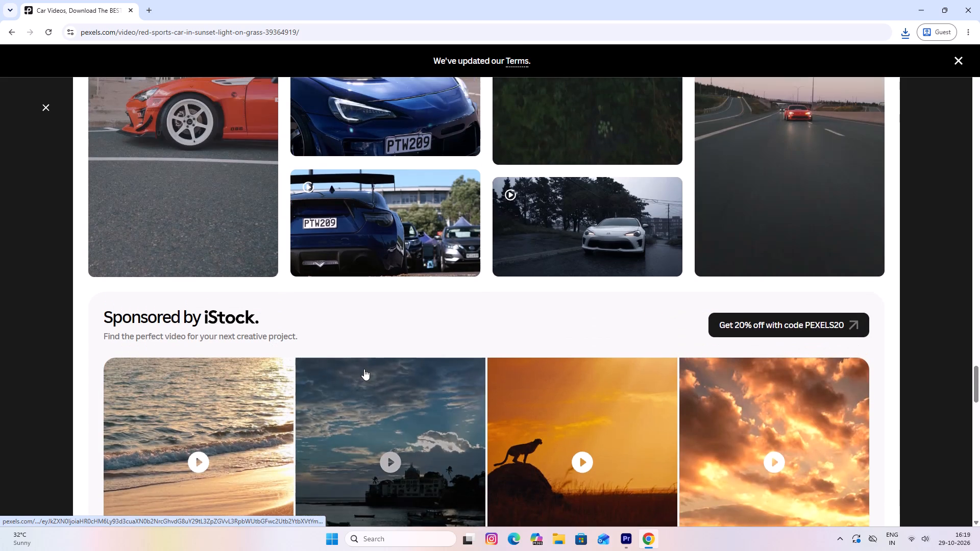
# Return to the first related videos and open the clip of the whole red sports car parked in a grassy field.
pyautogui.scroll(8, 364, 369)
pyautogui.scroll(-1, 364, 369)
pyautogui.scroll(12, 364, 369)
pyautogui.scroll(-1, 364, 369)
pyautogui.scroll(3, 364, 369)
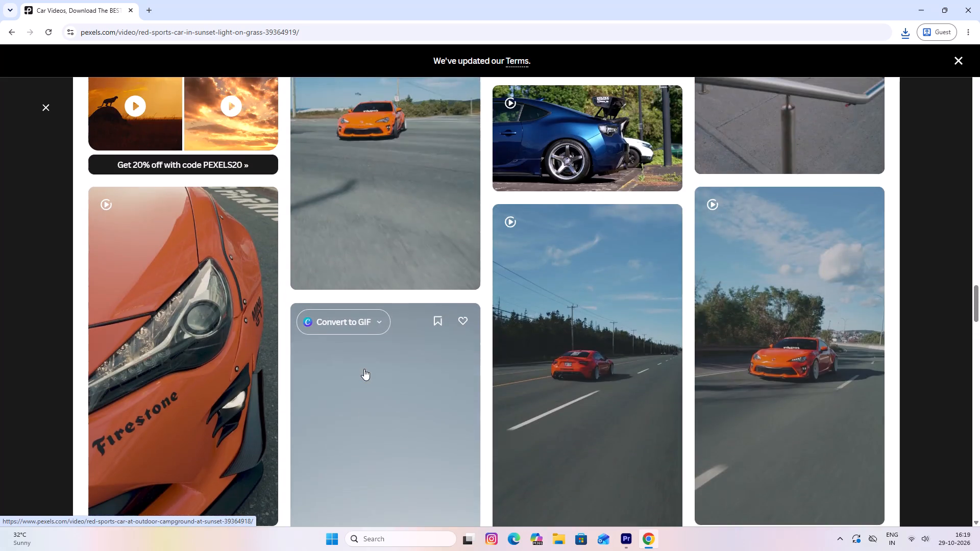
pyautogui.scroll(11, 364, 369)
pyautogui.scroll(-1, 364, 369)
pyautogui.scroll(6, 364, 369)
pyautogui.scroll(-1, 364, 369)
pyautogui.scroll(4, 364, 369)
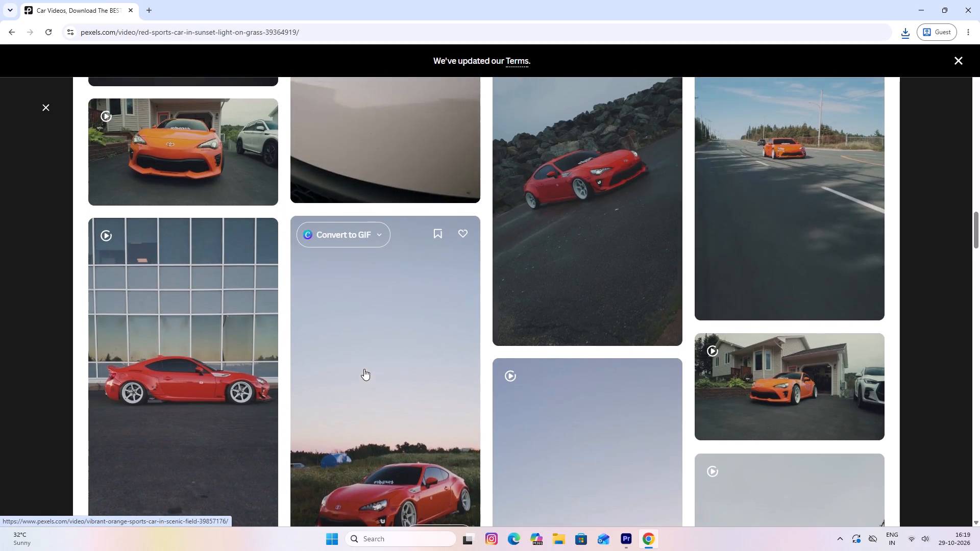
pyautogui.scroll(15, 364, 369)
pyautogui.scroll(-1, 364, 369)
pyautogui.scroll(5, 364, 369)
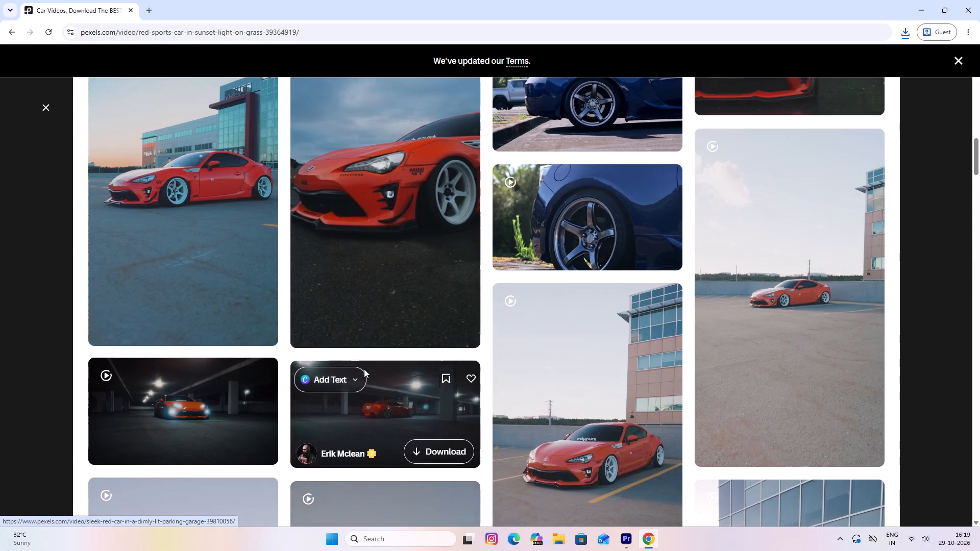
pyautogui.scroll(9, 364, 369)
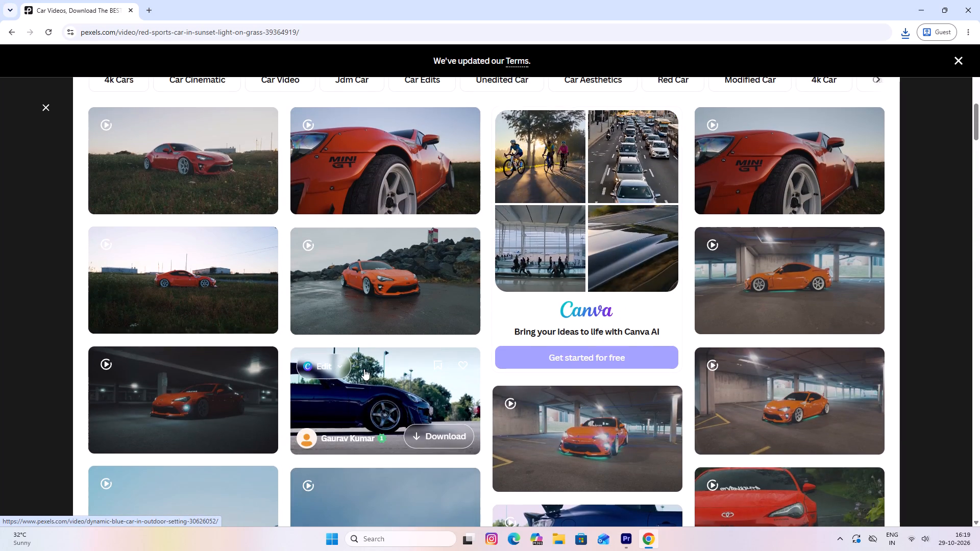
pyautogui.scroll(5, 364, 369)
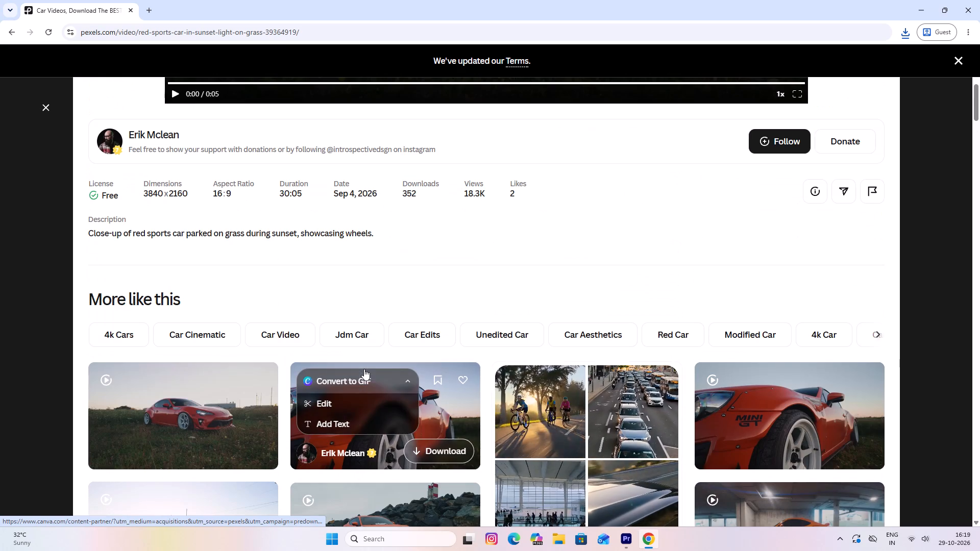
pyautogui.scroll(-1, 475, 445)
pyautogui.scroll(2, 475, 445)
pyautogui.scroll(-5, 475, 445)
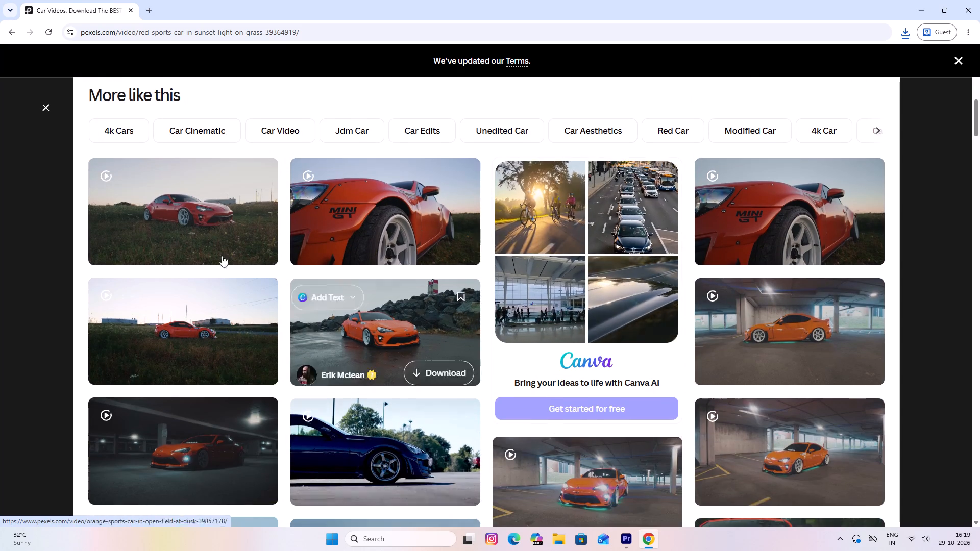
pyautogui.click(161, 215)
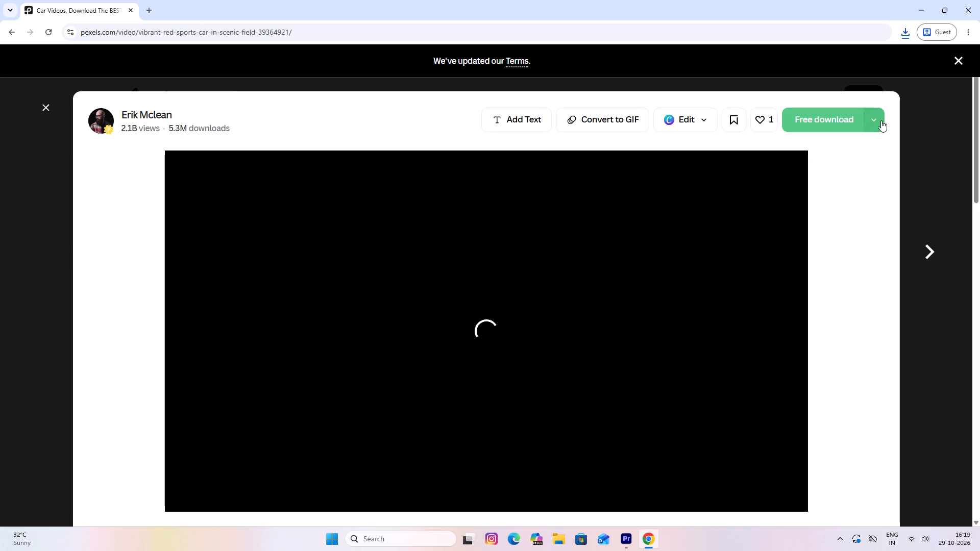
# Download the clip of the red sports car in the field in Full HD 1920x1080 to the Downloads folder and dismiss the thank-you window.
pyautogui.click(875, 122)
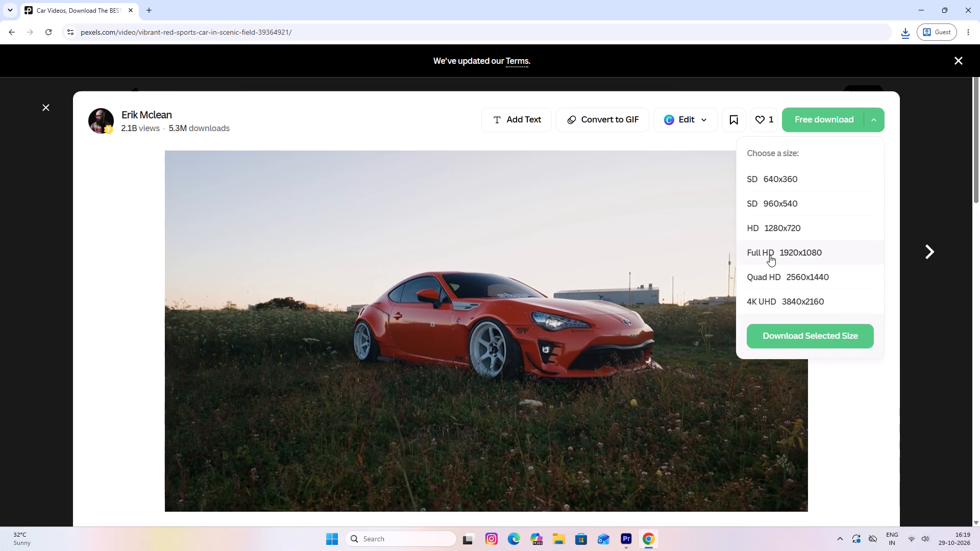
pyautogui.click(768, 254)
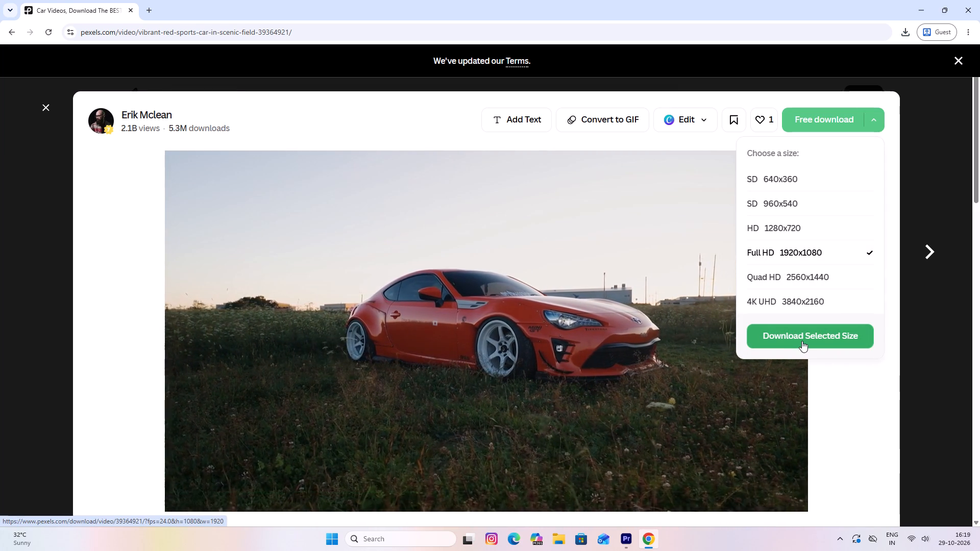
pyautogui.click(802, 341)
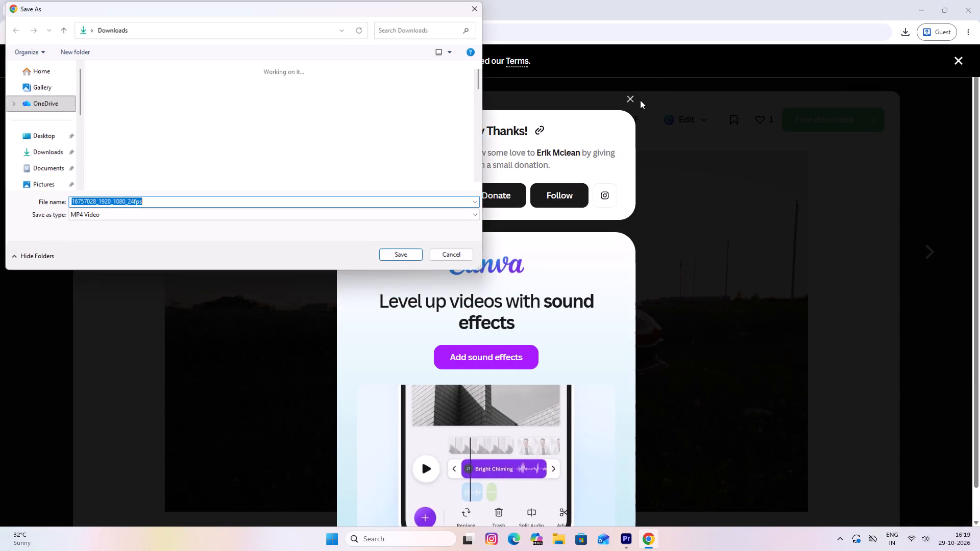
pyautogui.click(407, 258)
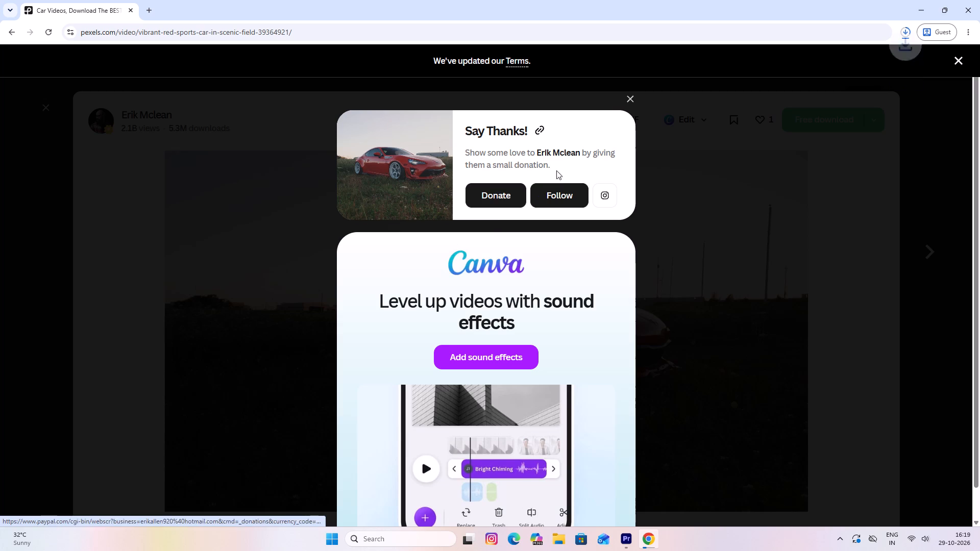
pyautogui.click(630, 96)
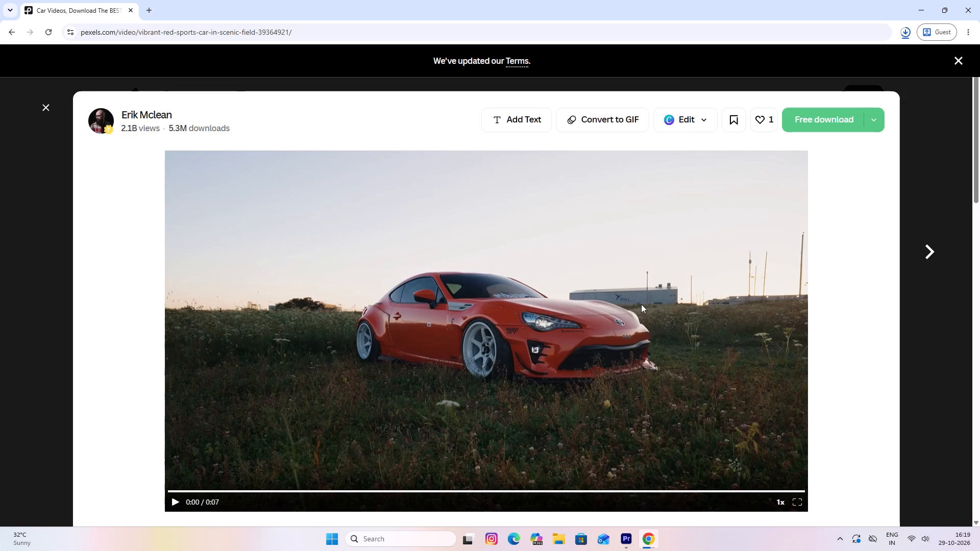
# Examine the related videos under the clip of the red sports car in the field for more matching shots.
pyautogui.scroll(-1, 655, 187)
pyautogui.scroll(1, 654, 188)
pyautogui.scroll(-4, 653, 188)
pyautogui.scroll(1, 653, 190)
pyautogui.scroll(-7, 653, 190)
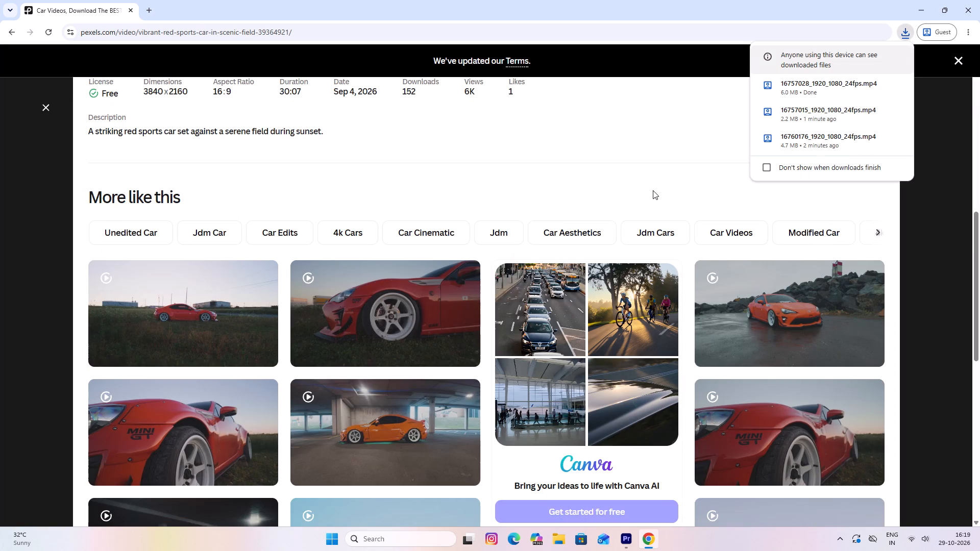
pyautogui.scroll(-4, 653, 190)
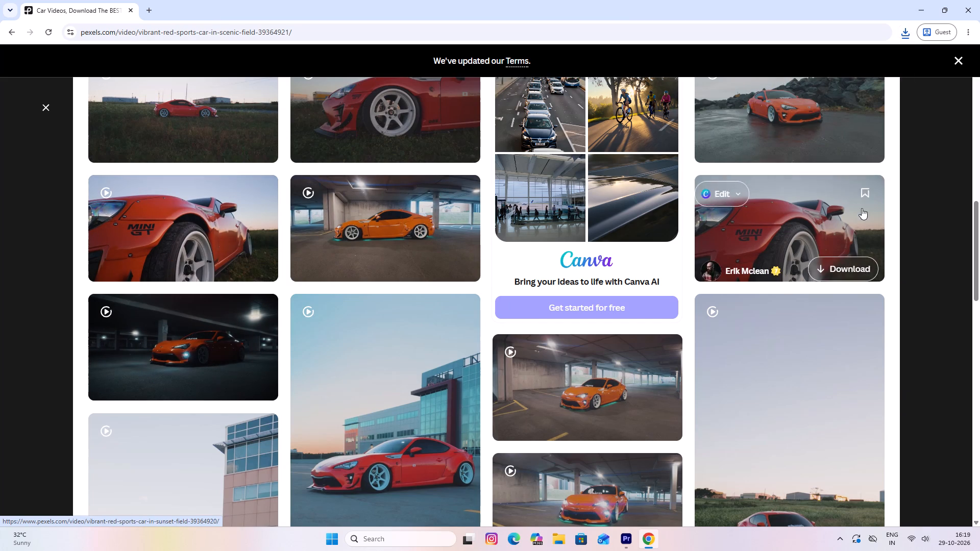
pyautogui.scroll(2, 786, 125)
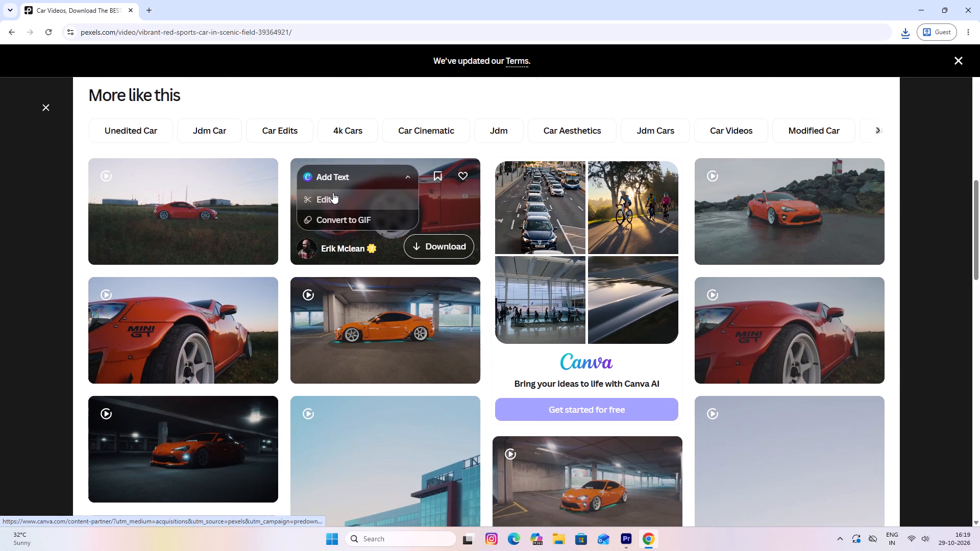
pyautogui.scroll(-6, 425, 239)
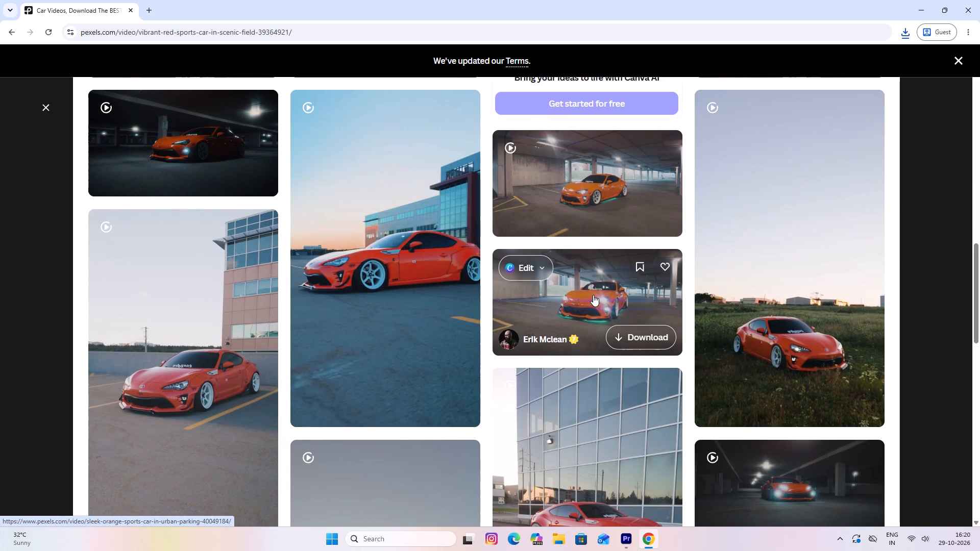
pyautogui.scroll(1, 593, 295)
pyautogui.scroll(-7, 593, 295)
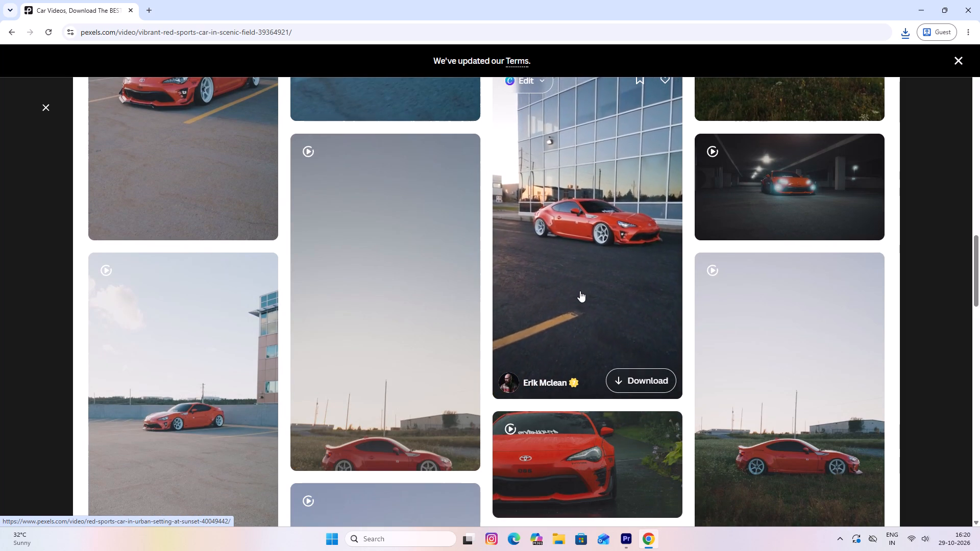
pyautogui.scroll(3, 580, 291)
pyautogui.scroll(-1, 580, 291)
pyautogui.scroll(6, 580, 291)
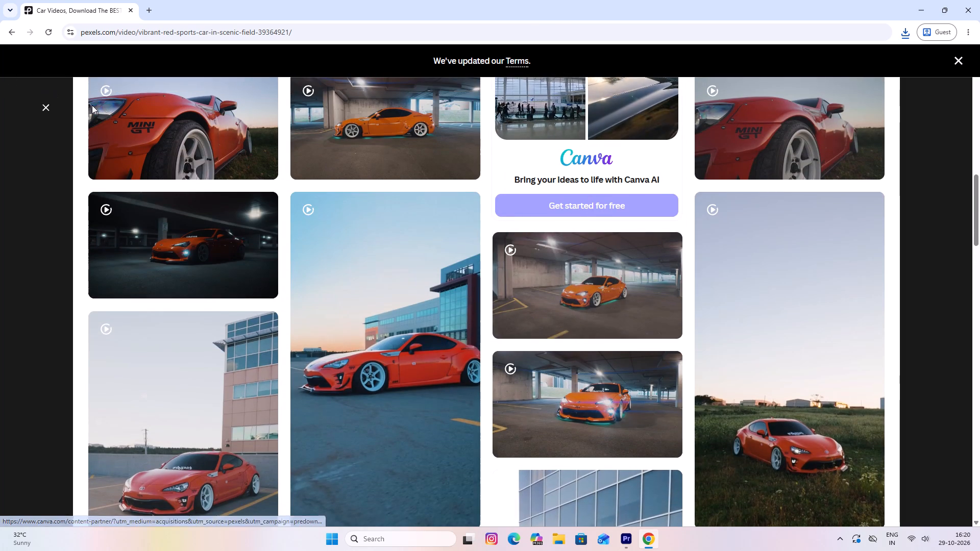
# Close the red sports car clip and examine more of the car video search results for further usable footage.
pyautogui.click(48, 107)
pyautogui.scroll(-5, 332, 167)
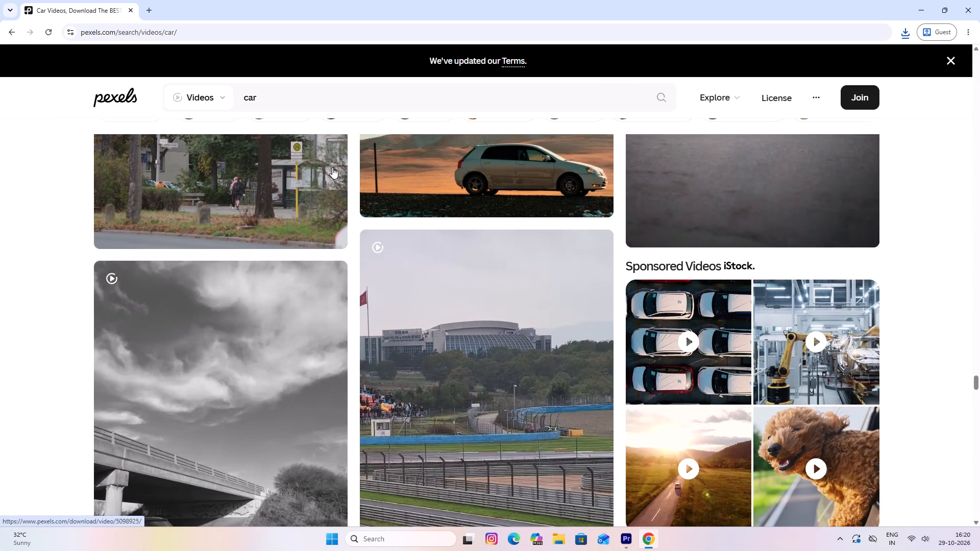
pyautogui.scroll(10, 332, 167)
pyautogui.scroll(-1, 332, 167)
pyautogui.scroll(12, 332, 167)
pyautogui.scroll(-19, 332, 167)
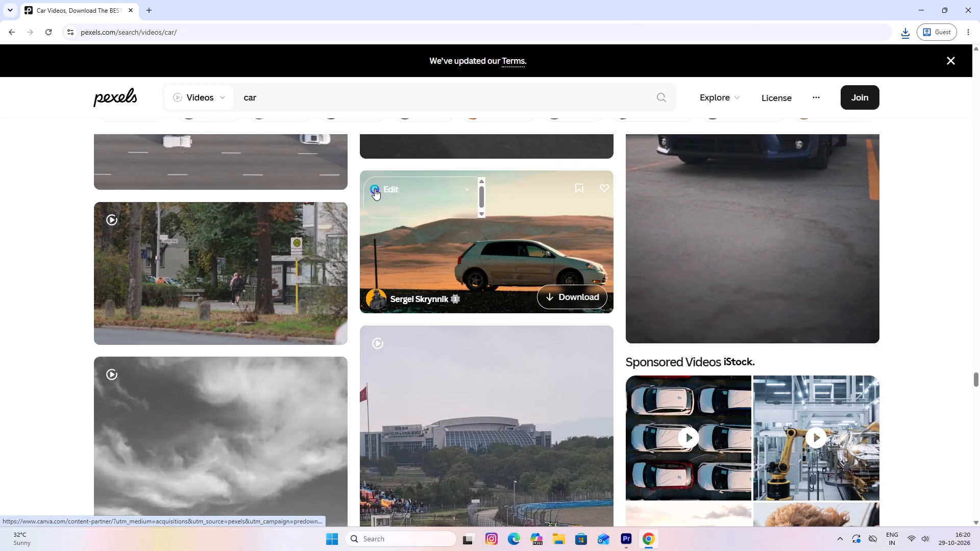
pyautogui.scroll(-2, 375, 189)
pyautogui.scroll(1, 373, 190)
pyautogui.scroll(-17, 372, 190)
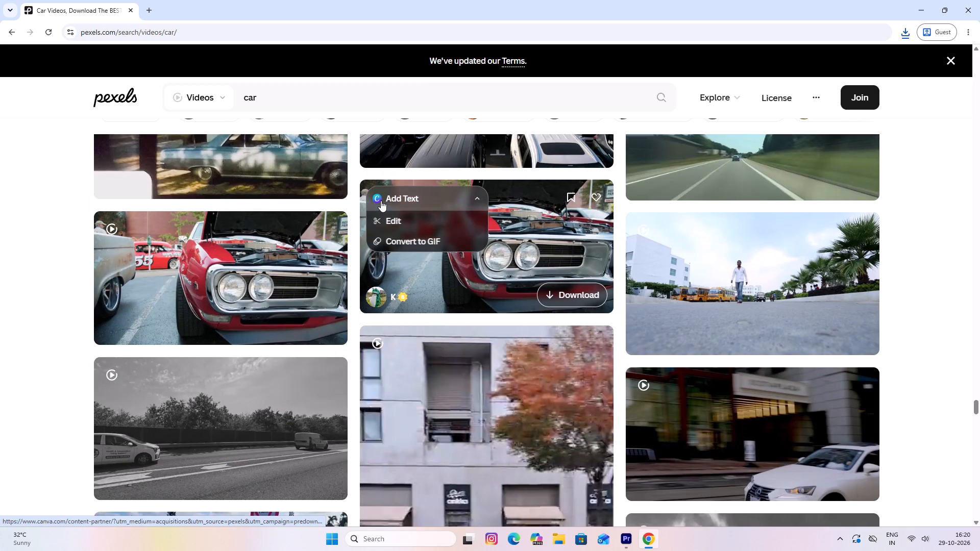
pyautogui.scroll(1, 381, 201)
pyautogui.scroll(-6, 381, 201)
pyautogui.scroll(-2, 448, 319)
pyautogui.scroll(1, 457, 333)
pyautogui.scroll(-2, 462, 340)
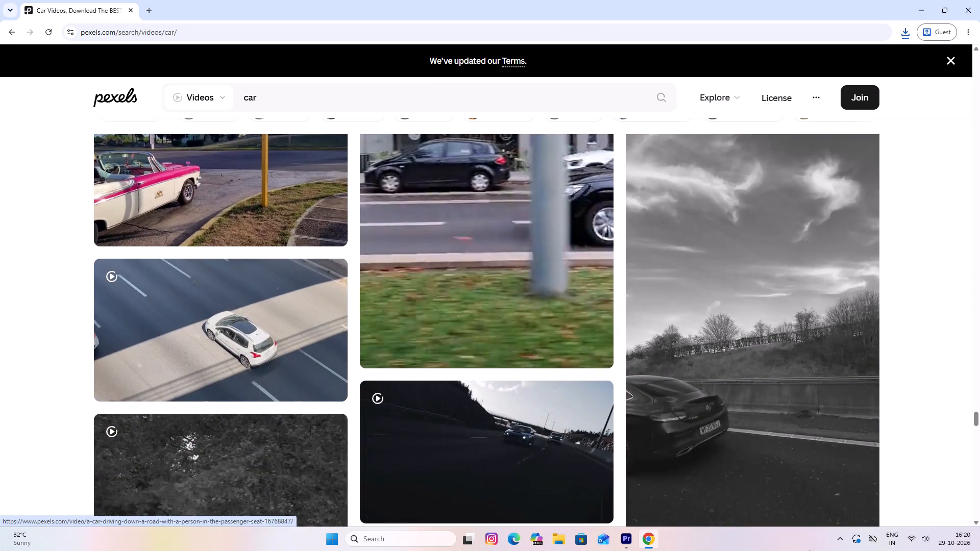
# Check the recent download history for the downloaded car clips.
pyautogui.click(909, 30)
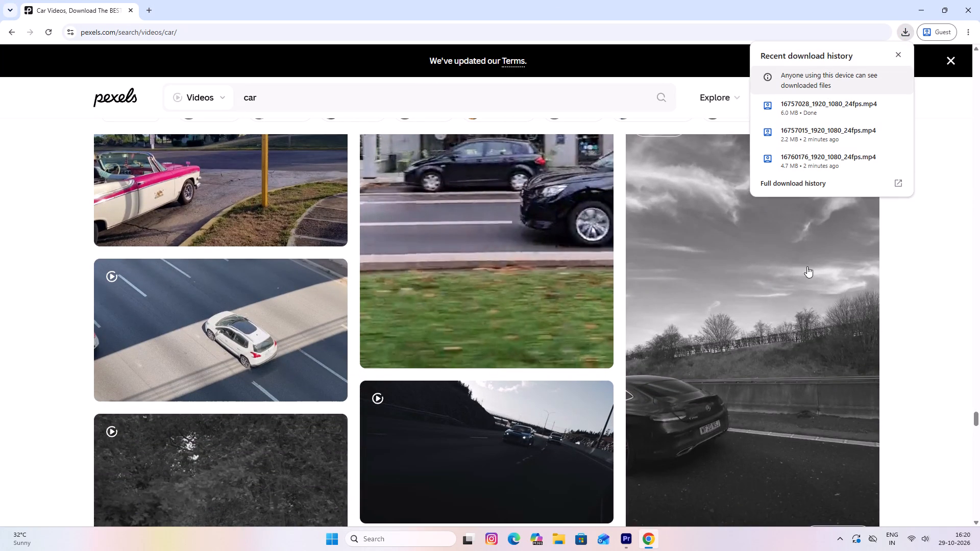
pyautogui.click(937, 174)
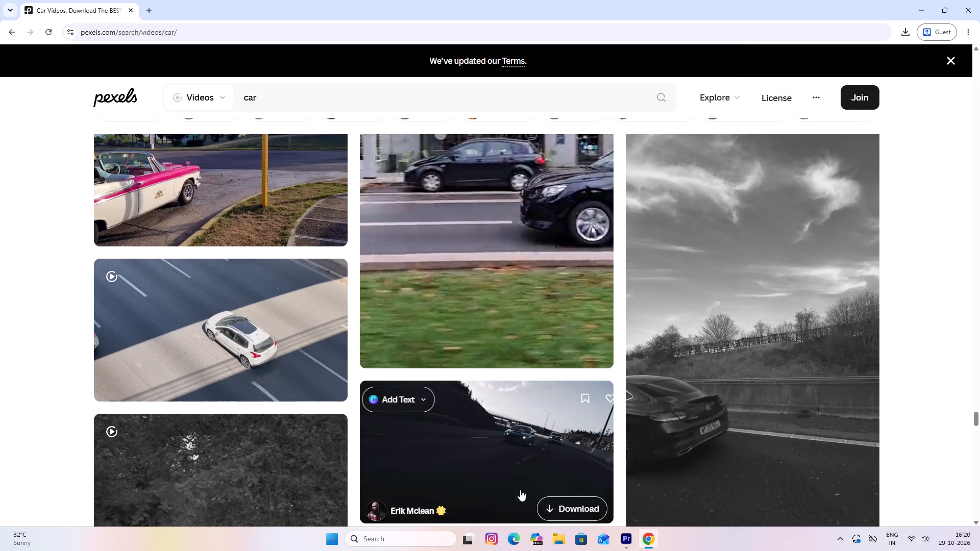
# Switch to Adobe Premiere and create a new project named "supra edit" with no template.
pyautogui.click(623, 540)
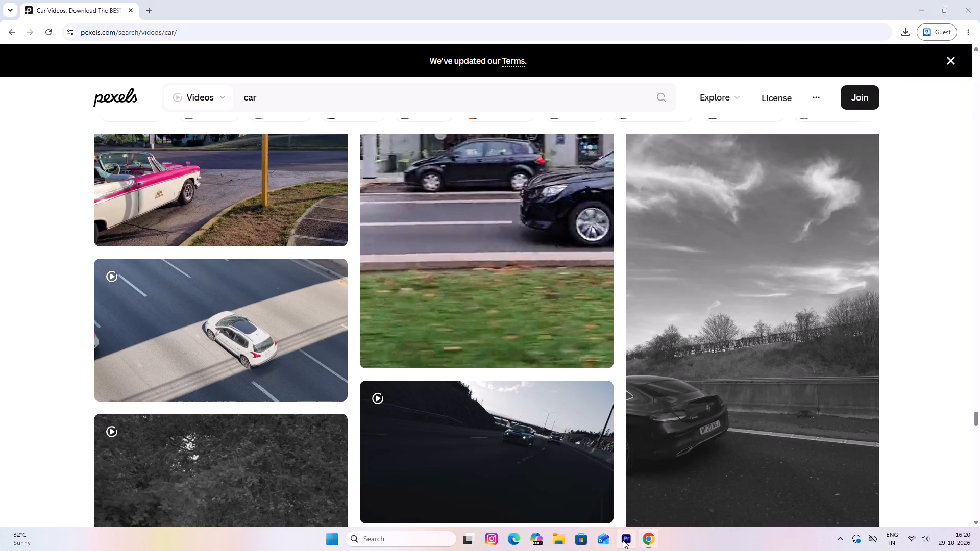
pyautogui.click(22, 95)
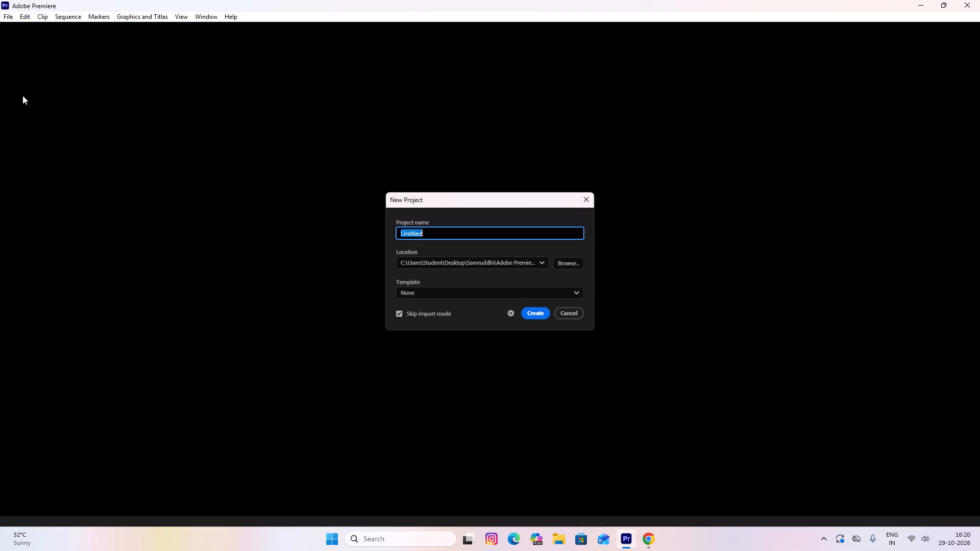
pyautogui.write('supra')
pyautogui.press('space')
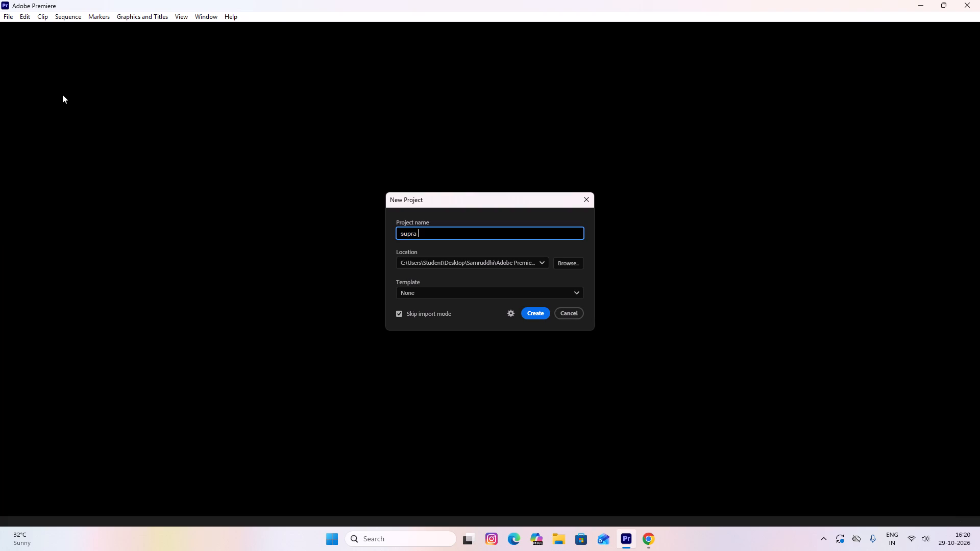
pyautogui.write('edit')
pyautogui.press('Return')
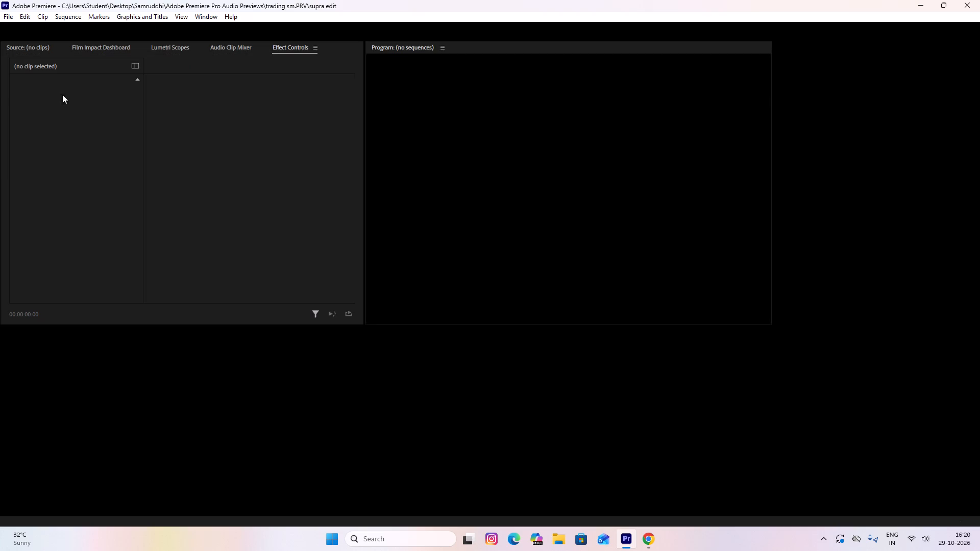
# Import the three 1920x1080 24fps car clips 16757028, 16757015 and 16760176 from the Downloads folder into the project.
pyautogui.doubleClick(168, 426)
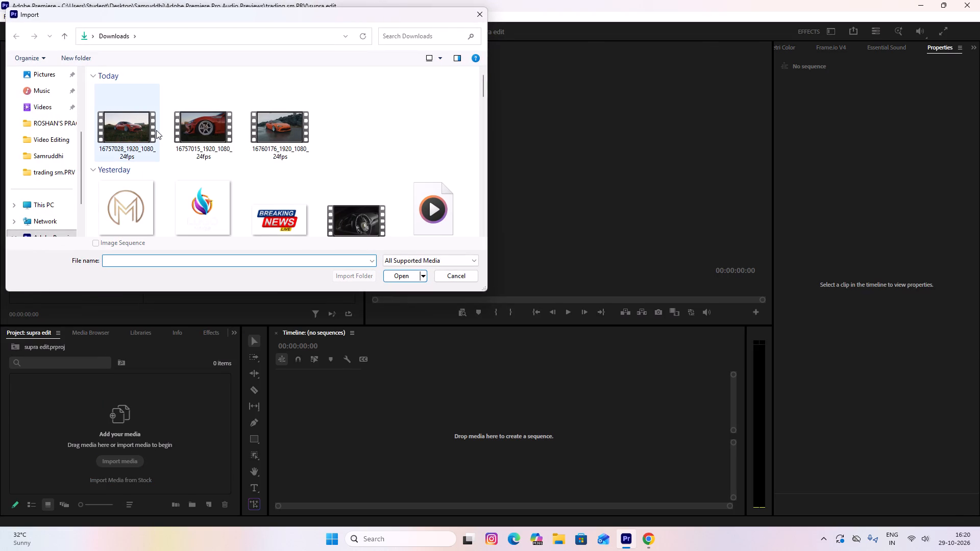
pyautogui.keyDown('ctrl'); pyautogui.click(115, 104); pyautogui.keyUp('ctrl')
pyautogui.keyDown('ctrl'); pyautogui.click(231, 143); pyautogui.keyUp('ctrl')
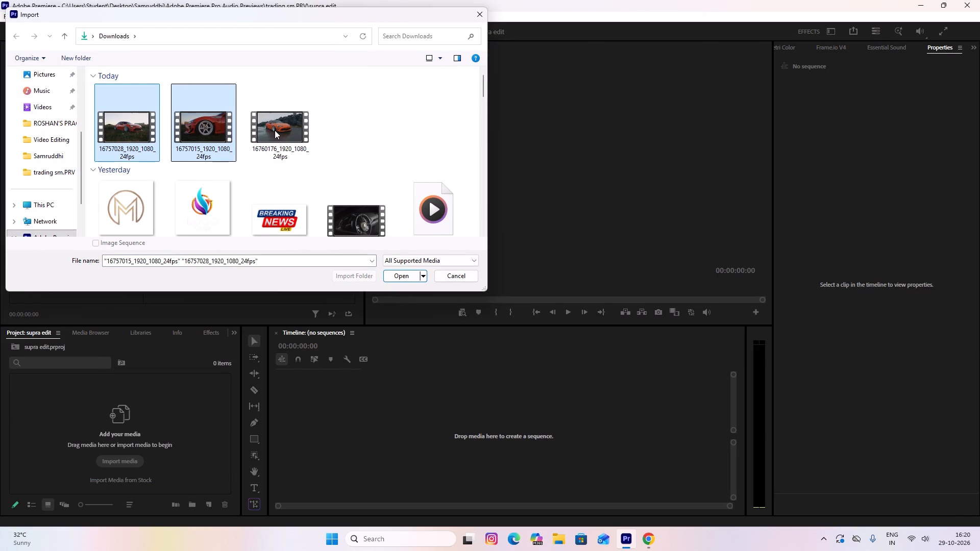
pyautogui.keyDown('ctrl'); pyautogui.click(275, 130); pyautogui.keyUp('ctrl')
pyautogui.click(397, 276)
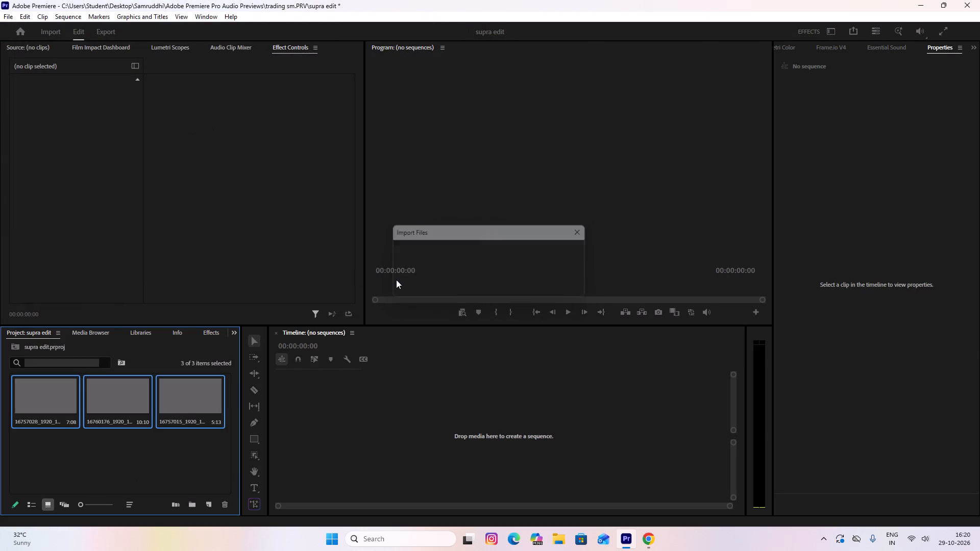
pyautogui.click(151, 453)
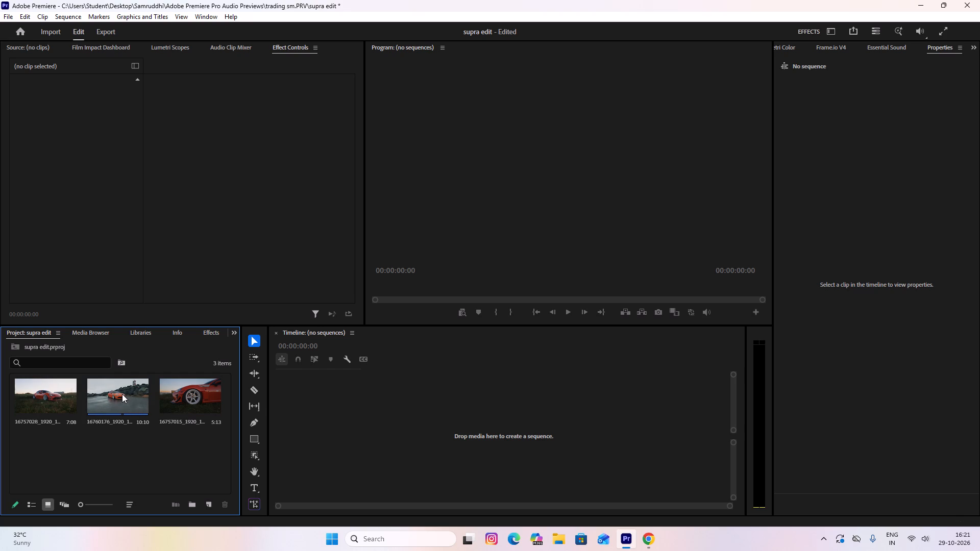
# Create a sequence from the orange car clip 16760176 by placing it at the start of track V1.
pyautogui.click(122, 394)
pyautogui.moveTo(122, 394); pyautogui.dragTo(320, 424)
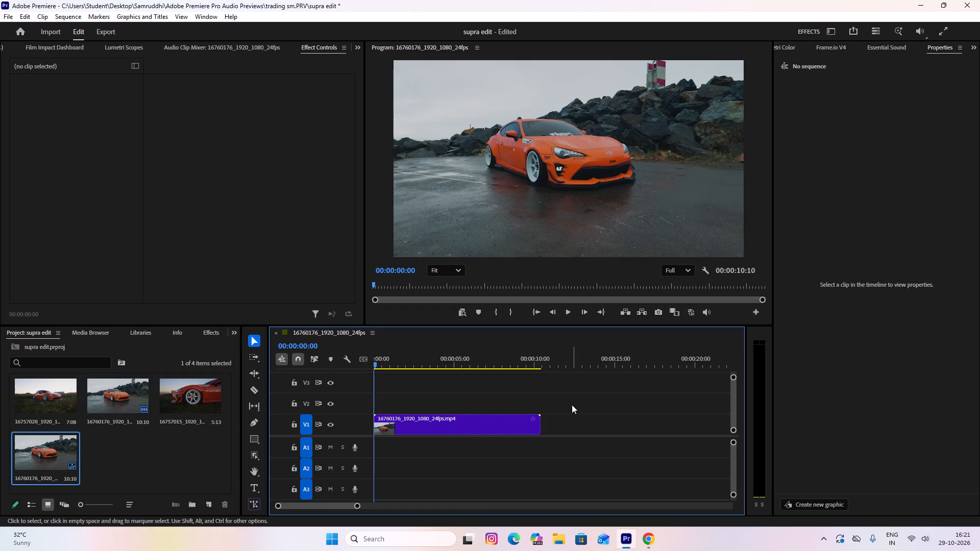
pyautogui.moveTo(542, 420); pyautogui.dragTo(567, 420)
# Play the orange car clip from the start and split it with the Razor tool at 00:00:02:17.
pyautogui.click(464, 421)
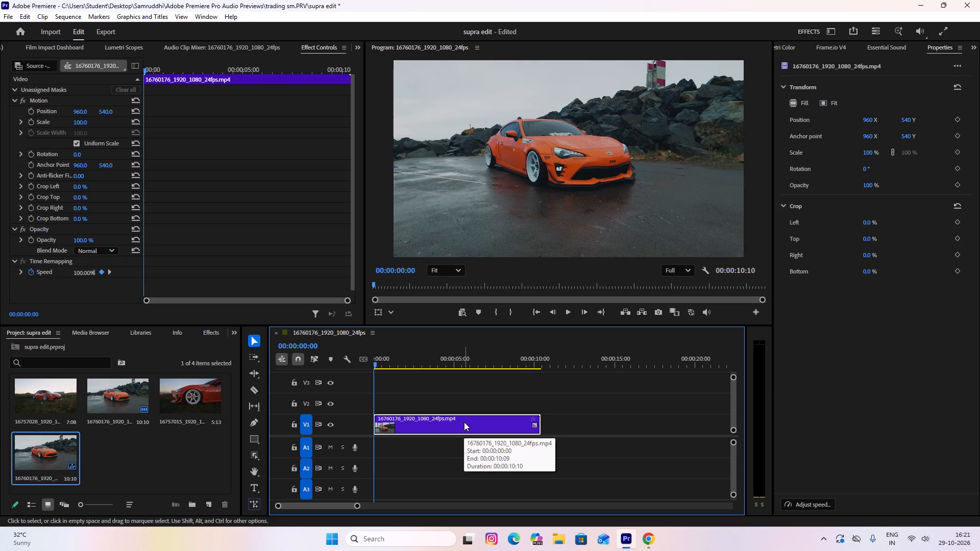
pyautogui.scroll(4, 464, 427)
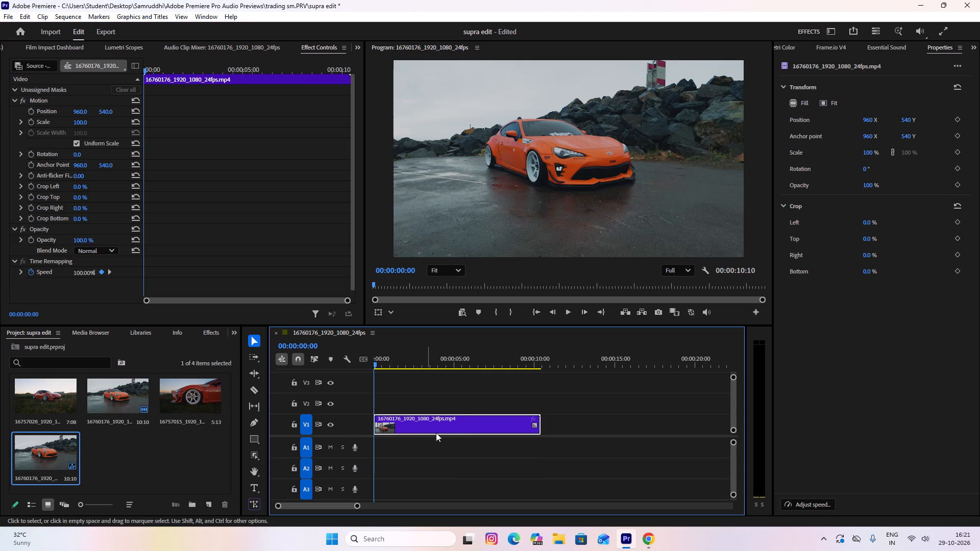
pyautogui.click(462, 424)
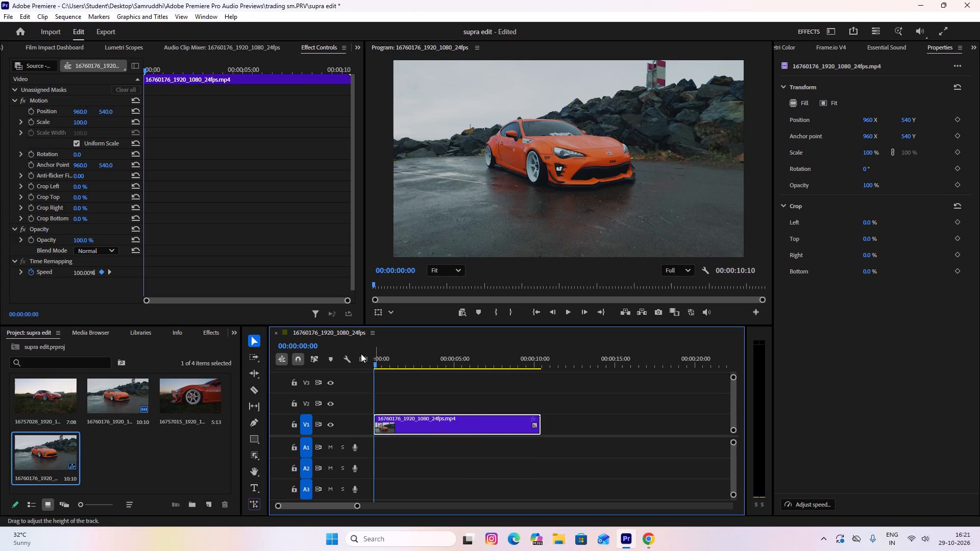
pyautogui.press('space')
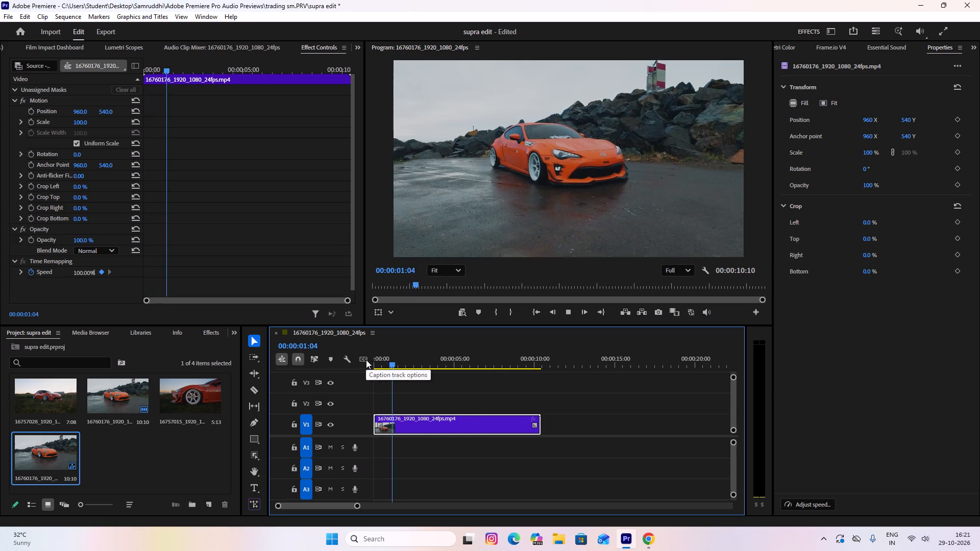
pyautogui.press('space')
pyautogui.press('space')
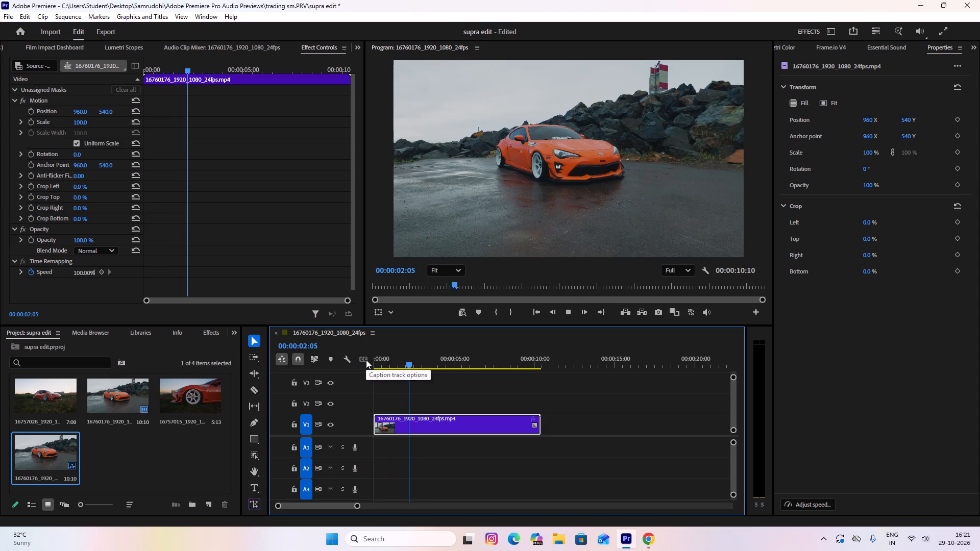
pyautogui.press('space')
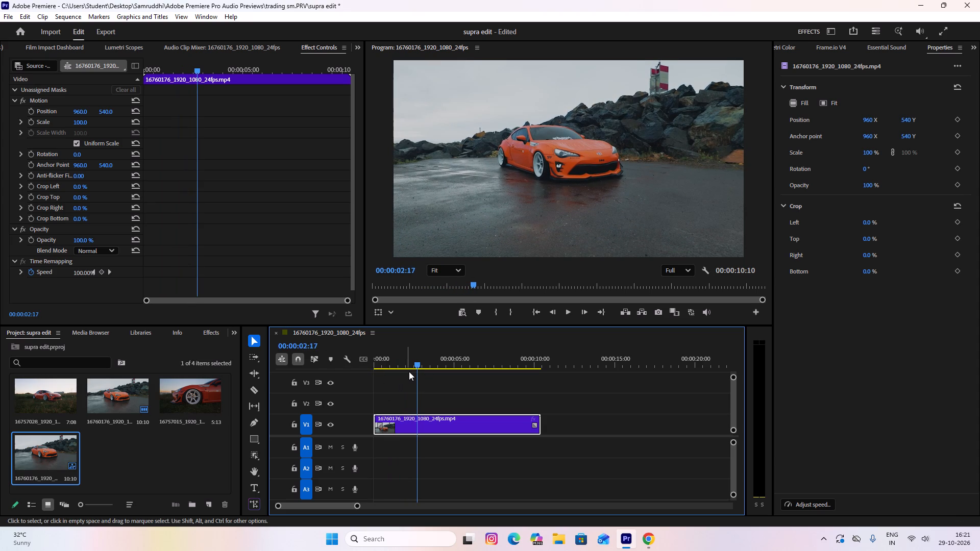
pyautogui.click(256, 386)
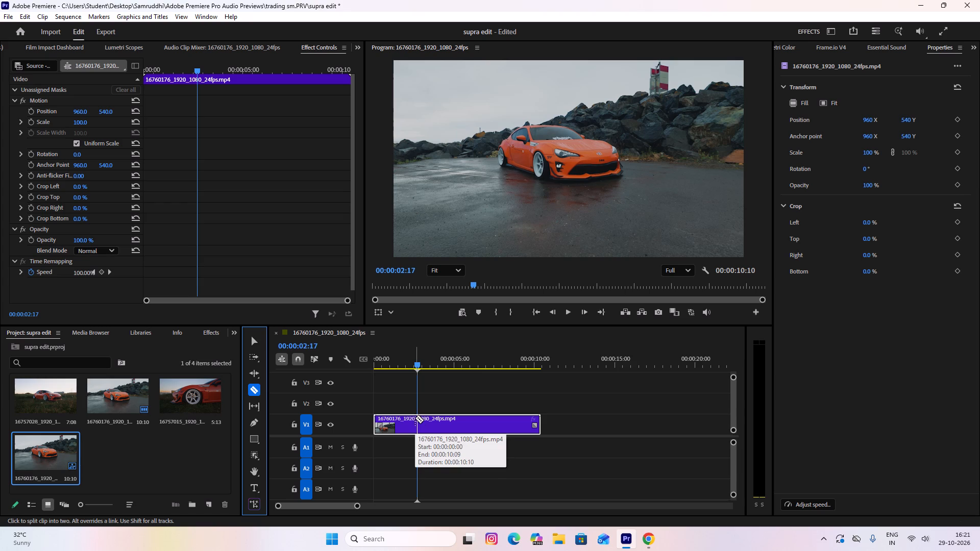
pyautogui.keyDown('alt'); pyautogui.scroll(8, 415, 418); pyautogui.keyUp('alt')
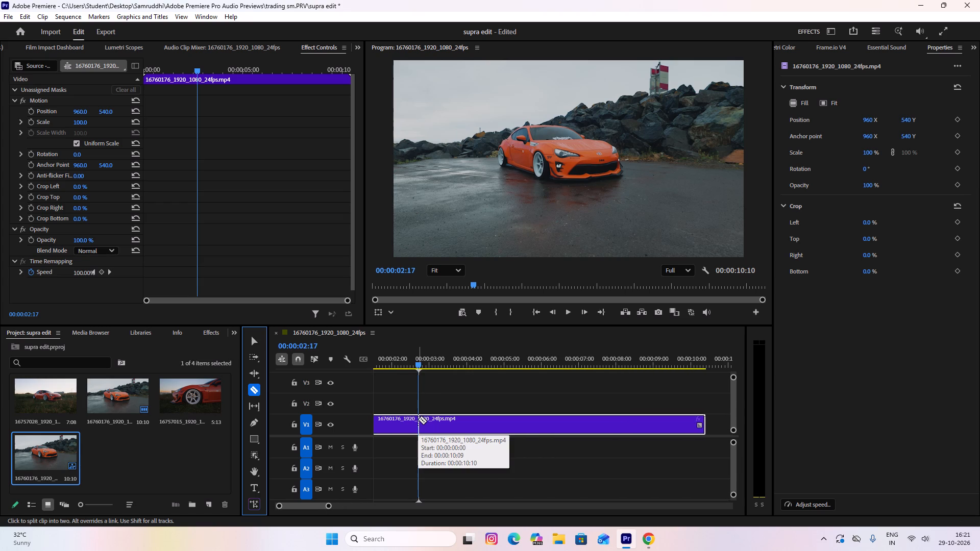
pyautogui.click(419, 417)
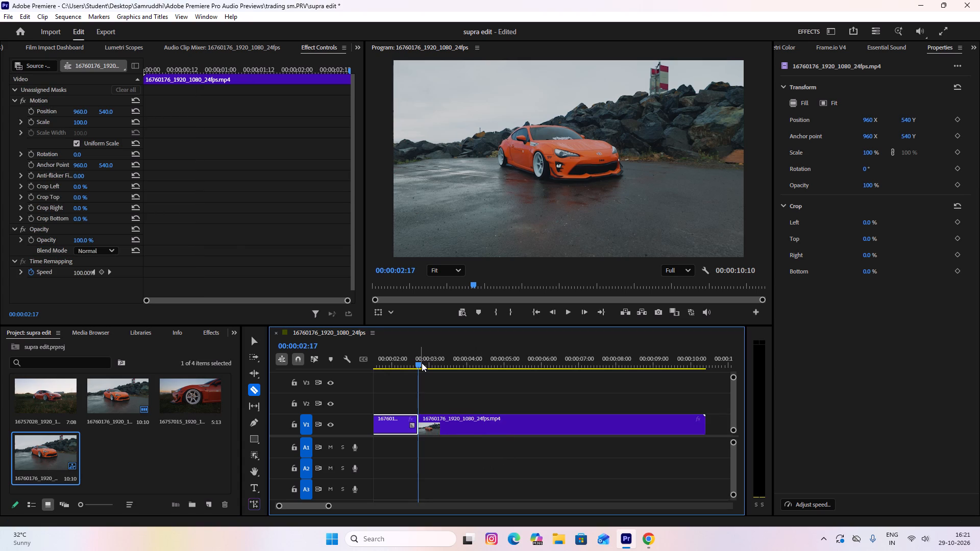
# Replay the sequence from the start and split the orange car clip's second segment at 00:00:06:22.
pyautogui.moveTo(421, 363); pyautogui.dragTo(326, 372)
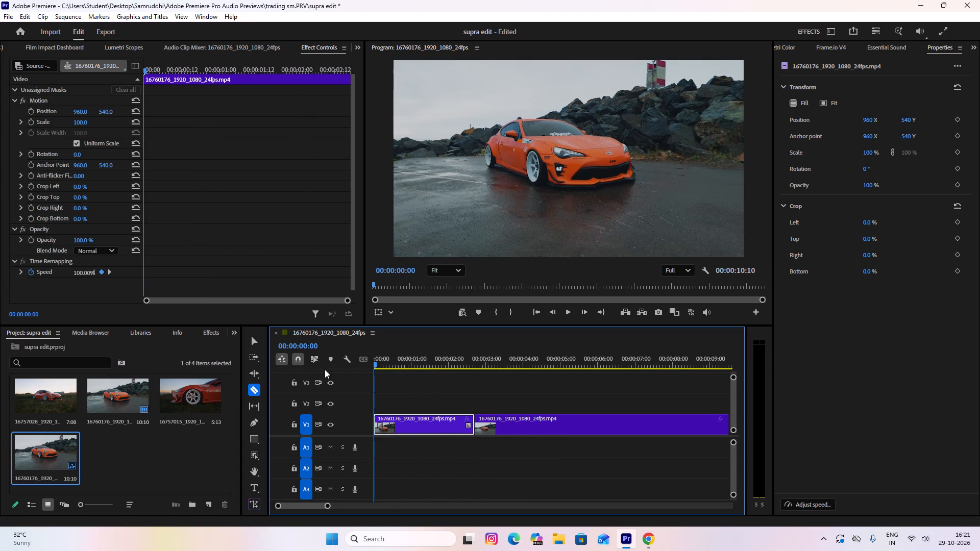
pyautogui.keyDown('alt'); pyautogui.scroll(-2, 325, 369); pyautogui.keyUp('alt')
pyautogui.keyDown('alt'); pyautogui.scroll(-3, 407, 368); pyautogui.keyUp('alt')
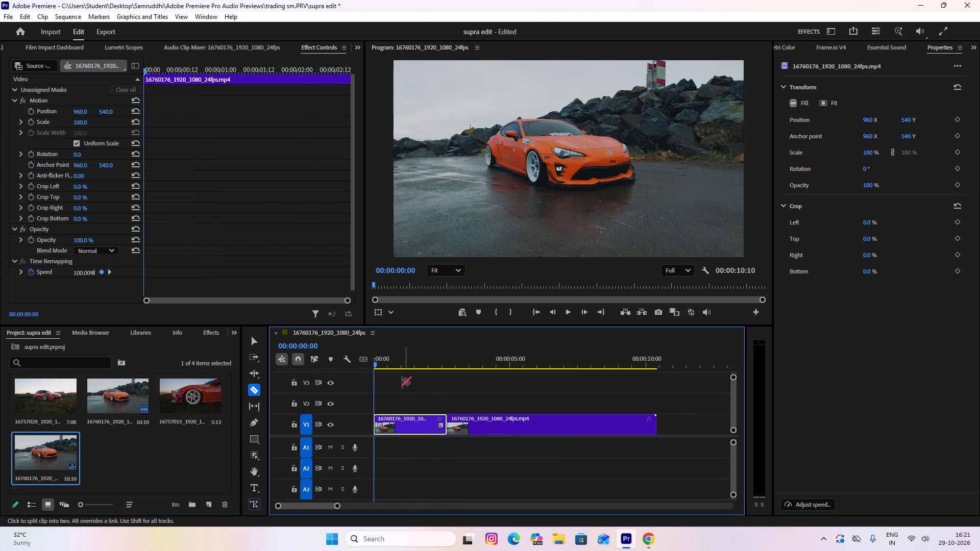
pyautogui.press('space')
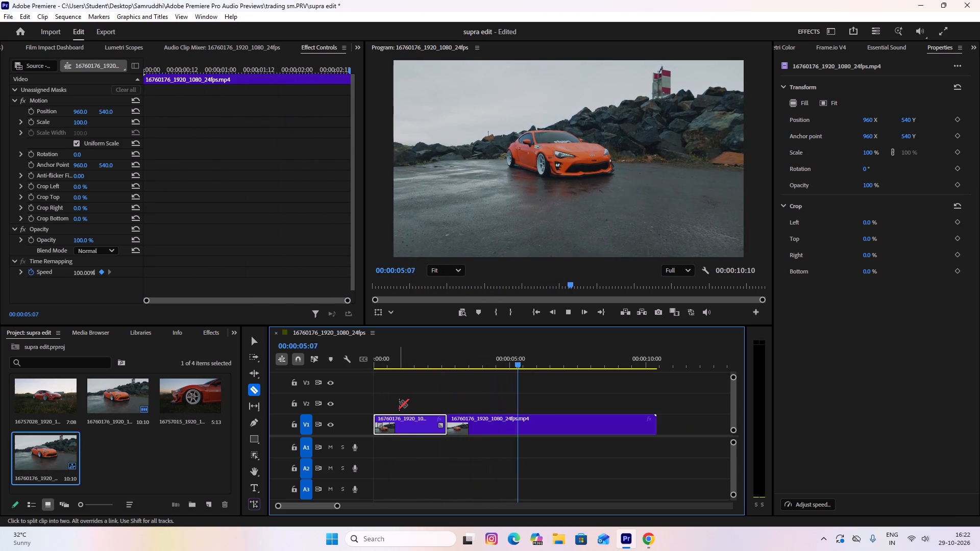
pyautogui.press('space')
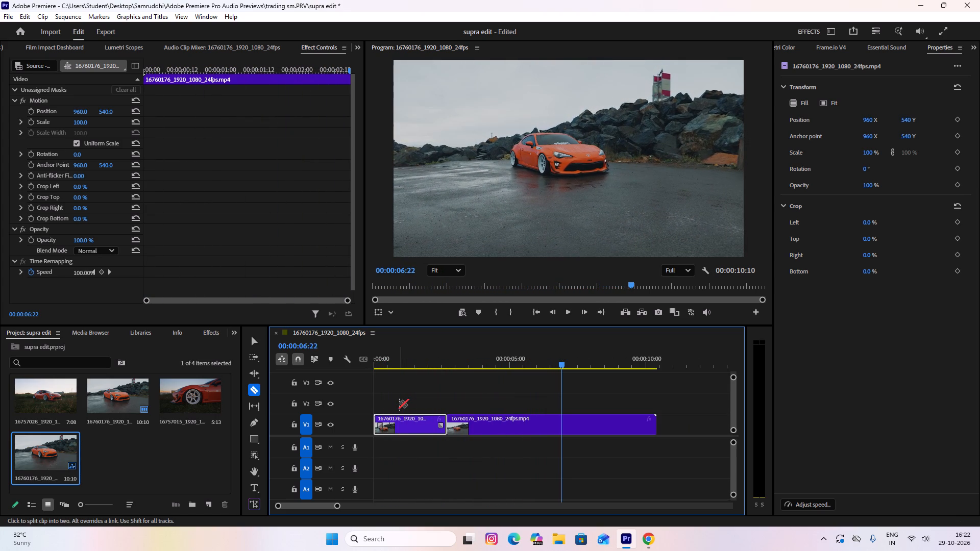
pyautogui.click(561, 424)
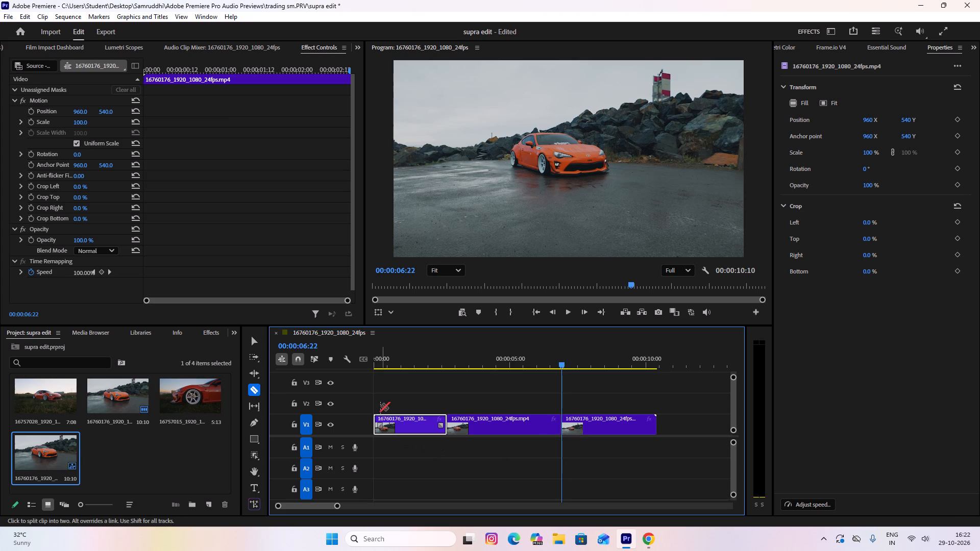
# Duplicate the middle segment of the orange car clip onto track V3, directly above the original, and clear the selection.
pyautogui.scroll(6, 380, 406)
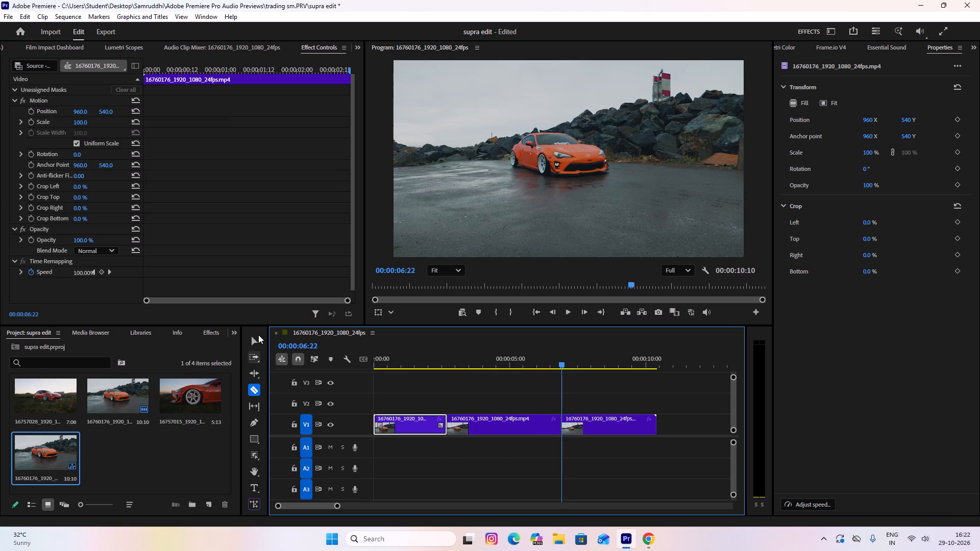
pyautogui.click(256, 339)
pyautogui.scroll(1, 388, 436)
pyautogui.scroll(-1, 388, 436)
pyautogui.scroll(3, 388, 436)
pyautogui.click(516, 422)
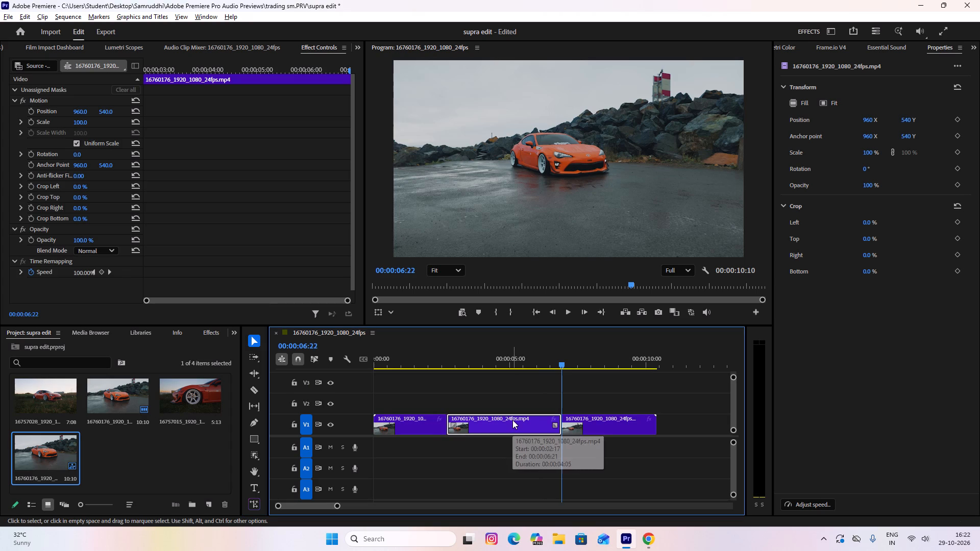
pyautogui.keyDown('alt'); pyautogui.moveTo(512, 420); pyautogui.dragTo(511, 381); pyautogui.keyUp('alt')
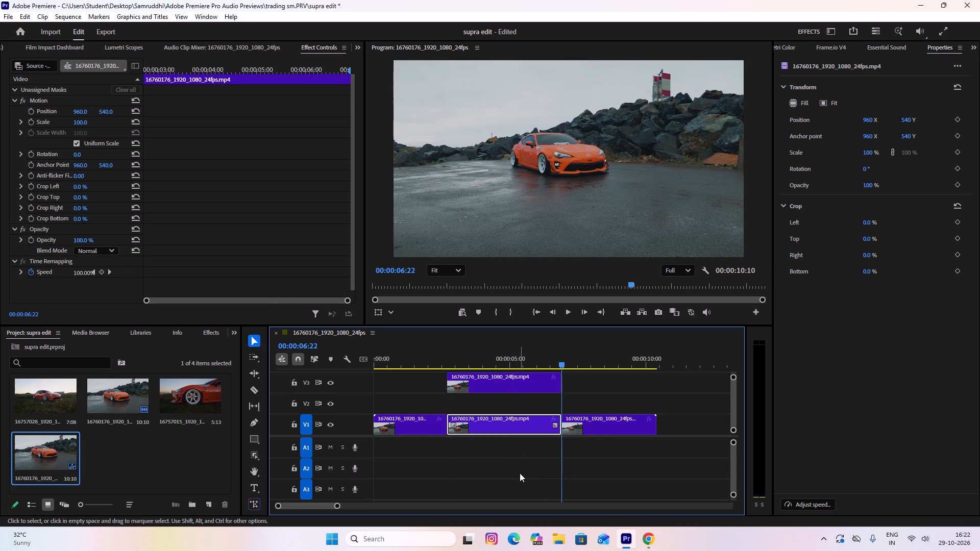
pyautogui.click(520, 473)
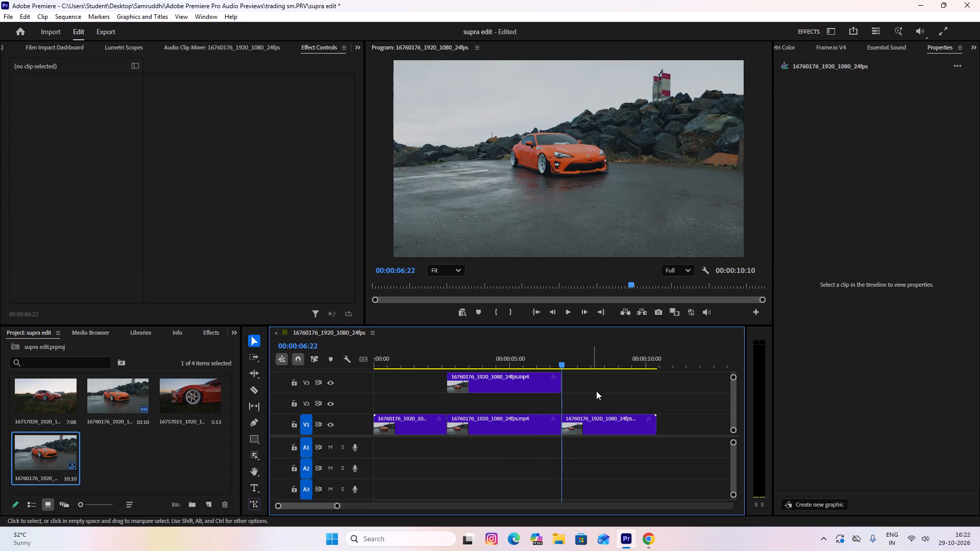
# Replay the sequence from the start and mask the whole orange car in the V3 clip at 00:00:05:06 with the Object Mask tool.
pyautogui.click(660, 398)
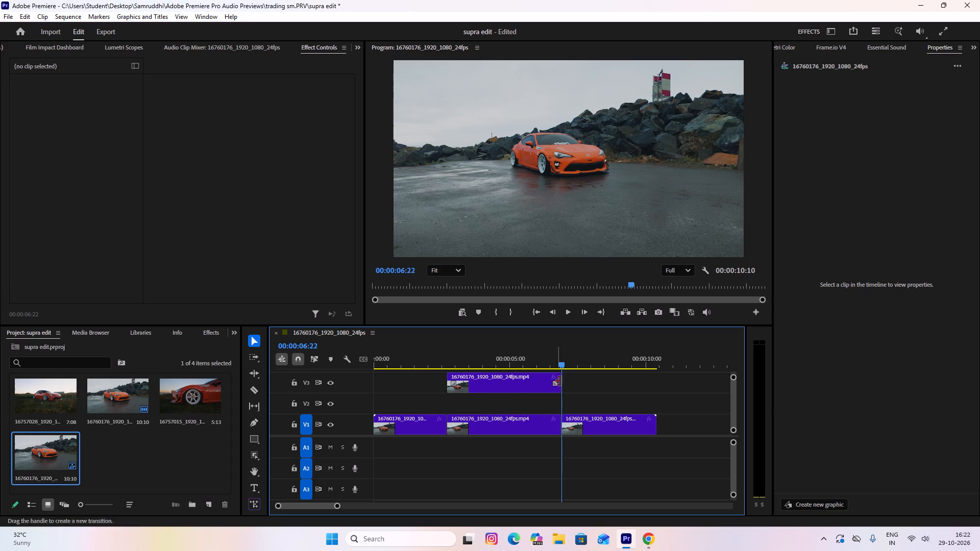
pyautogui.moveTo(563, 363); pyautogui.dragTo(333, 334)
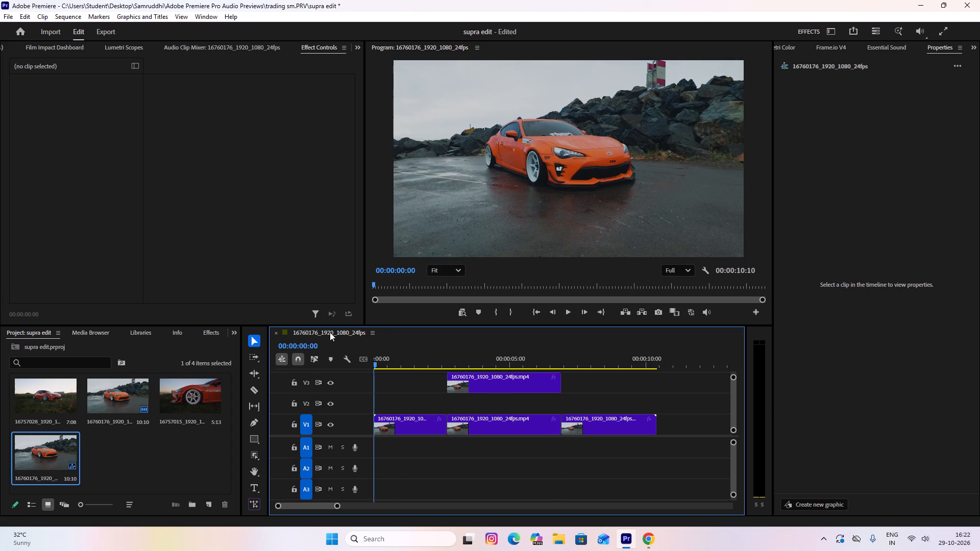
pyautogui.press('space')
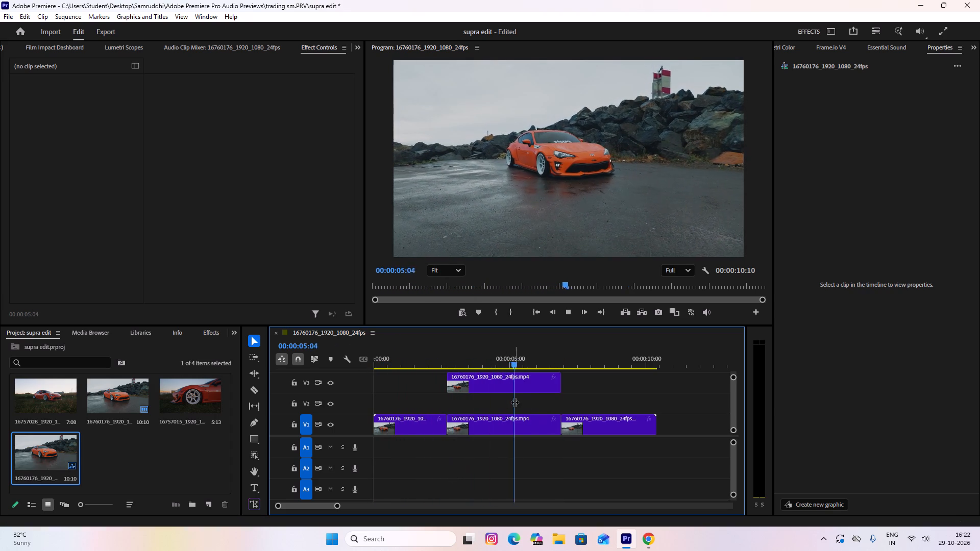
pyautogui.click(488, 383)
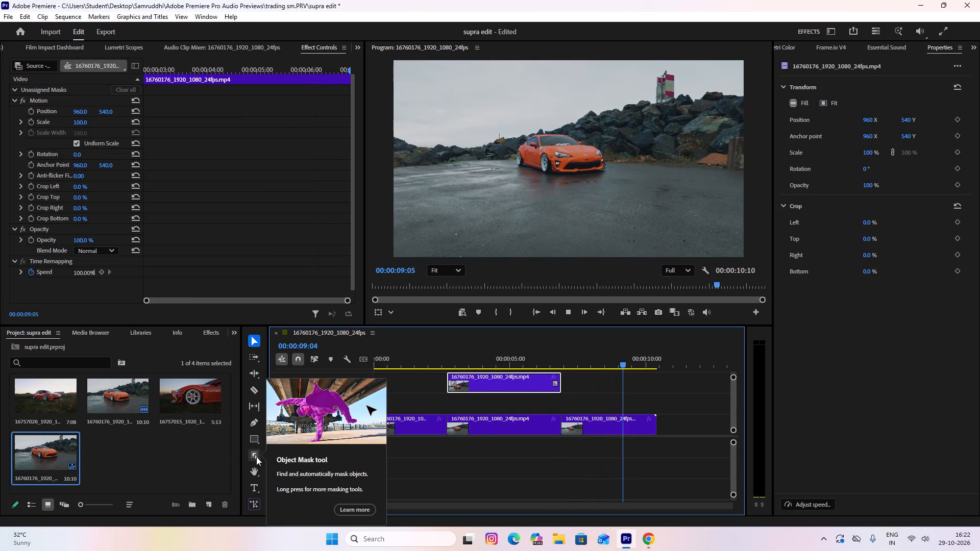
pyautogui.moveTo(256, 457); pyautogui.dragTo(293, 456)
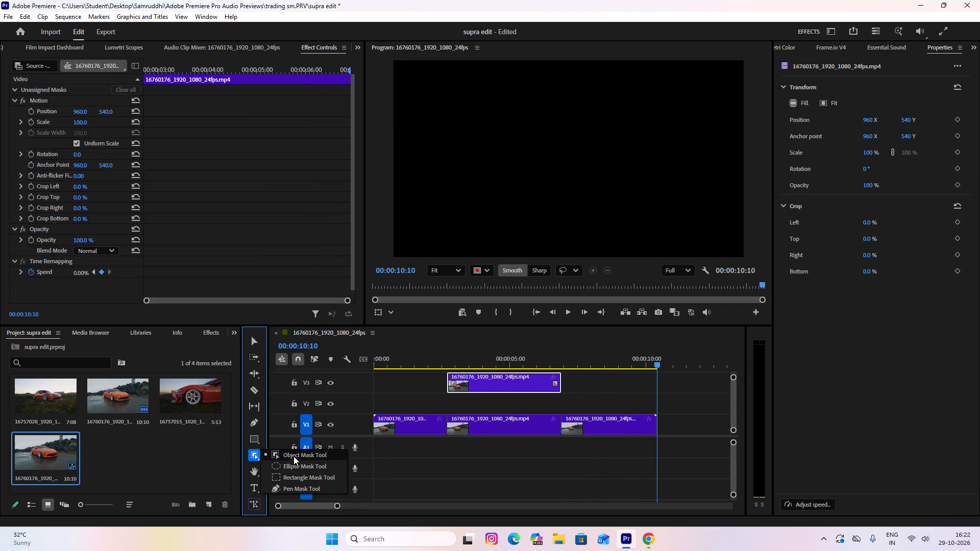
pyautogui.moveTo(293, 456); pyautogui.dragTo(295, 455)
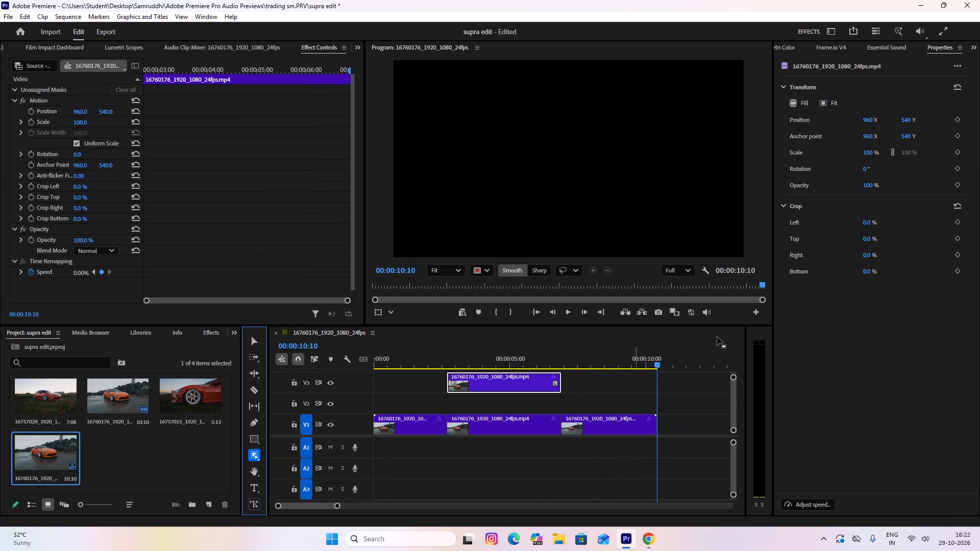
pyautogui.moveTo(658, 362); pyautogui.dragTo(518, 347)
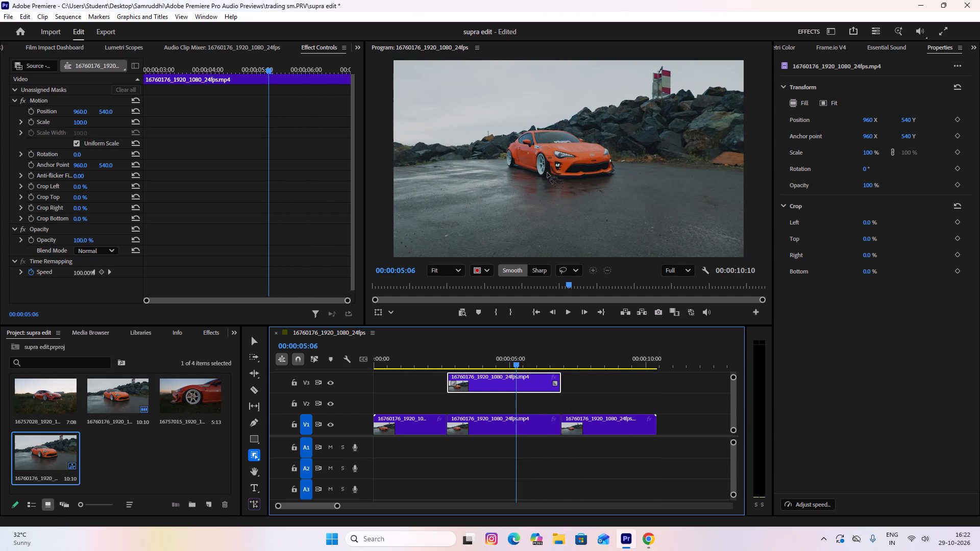
pyautogui.keyDown('alt'); pyautogui.scroll(1, 551, 153); pyautogui.keyUp('alt')
pyautogui.keyDown('alt'); pyautogui.scroll(-1, 551, 153); pyautogui.keyUp('alt')
pyautogui.keyDown('alt'); pyautogui.scroll(5, 551, 153); pyautogui.keyUp('alt')
pyautogui.keyDown('alt'); pyautogui.scroll(-2, 551, 153); pyautogui.keyUp('alt')
pyautogui.keyDown('alt'); pyautogui.scroll(3, 551, 153); pyautogui.keyUp('alt')
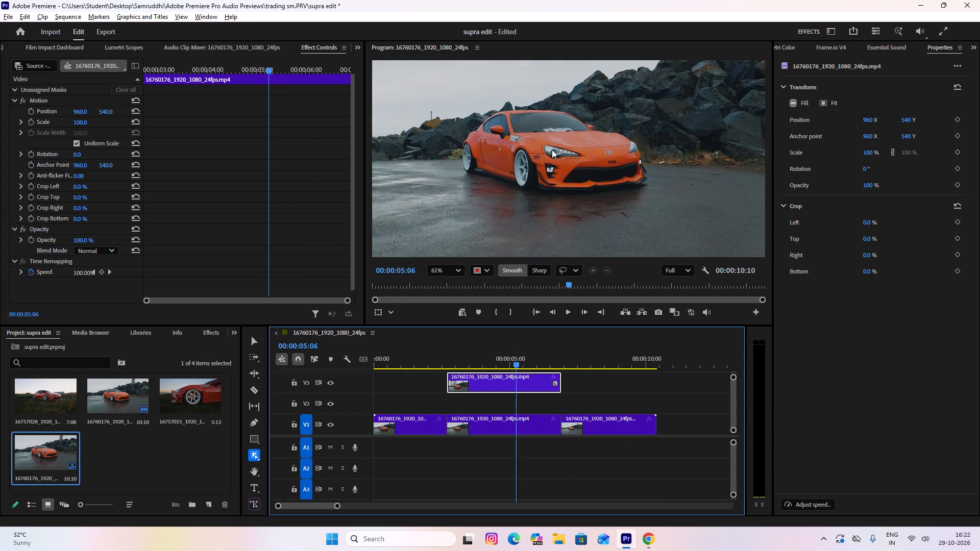
pyautogui.keyDown('alt'); pyautogui.scroll(5, 555, 135); pyautogui.keyUp('alt')
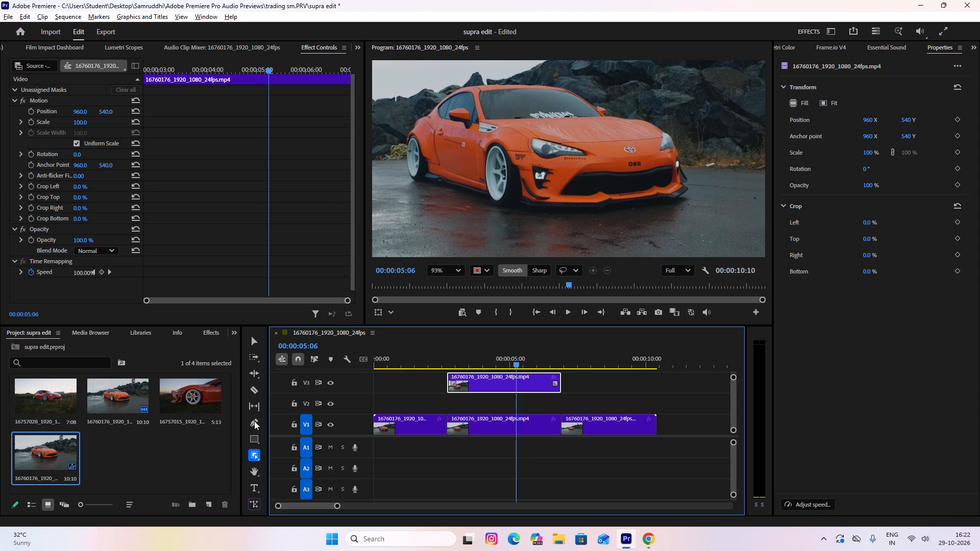
pyautogui.moveTo(426, 107); pyautogui.dragTo(453, 96)
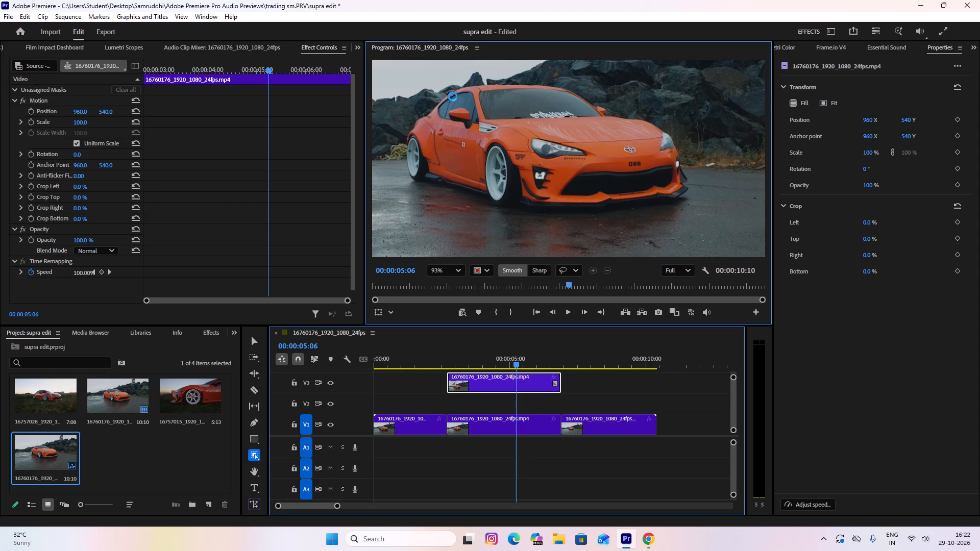
pyautogui.moveTo(453, 96); pyautogui.dragTo(471, 93)
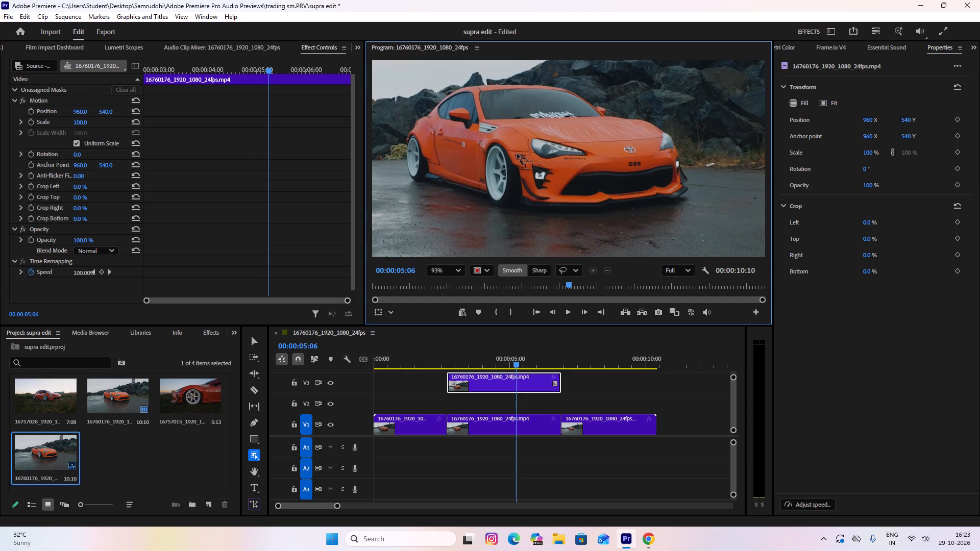
pyautogui.click(542, 160)
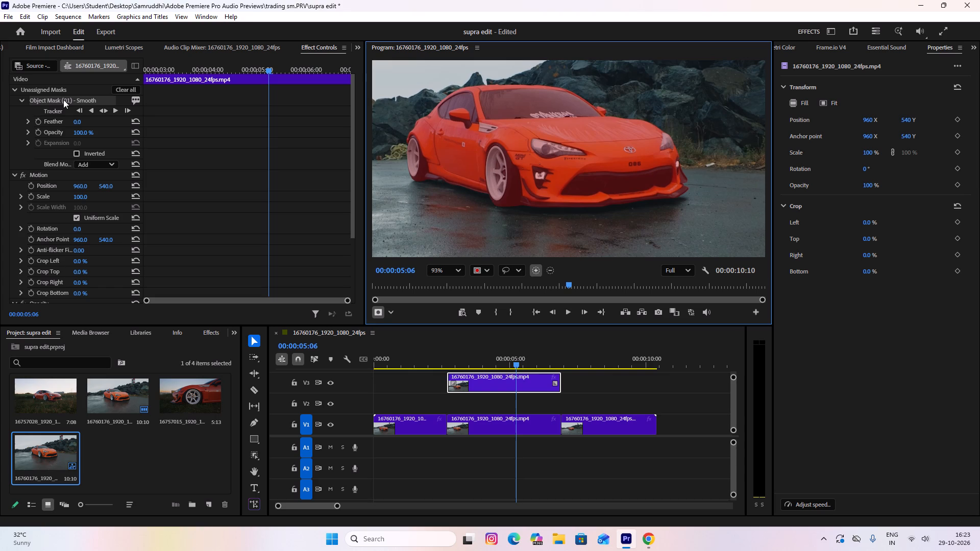
# Move the car's object mask from Unassigned Masks to the V3 clip's Opacity effect.
pyautogui.moveTo(63, 98); pyautogui.dragTo(71, 175)
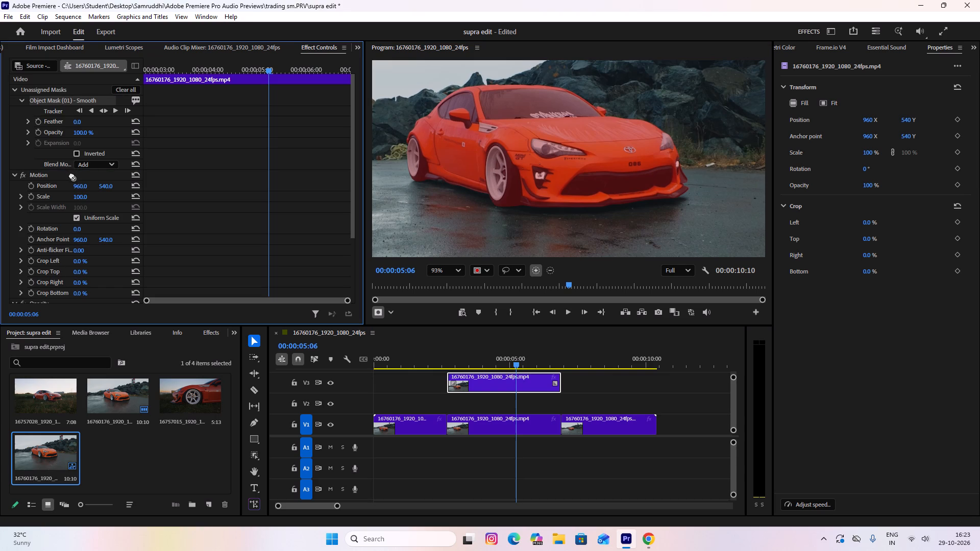
pyautogui.moveTo(71, 175); pyautogui.dragTo(68, 206)
pyautogui.moveTo(68, 206); pyautogui.dragTo(53, 311)
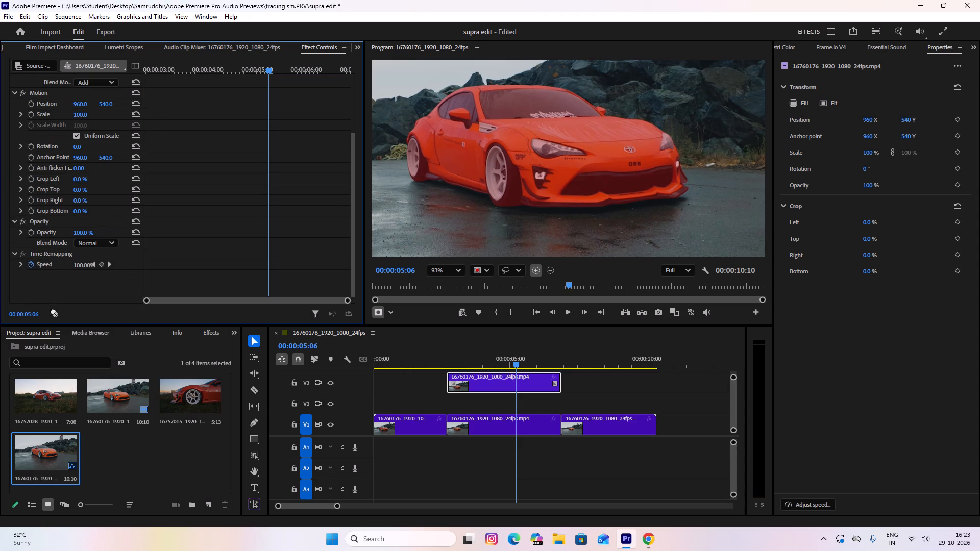
pyautogui.moveTo(53, 311); pyautogui.dragTo(54, 232)
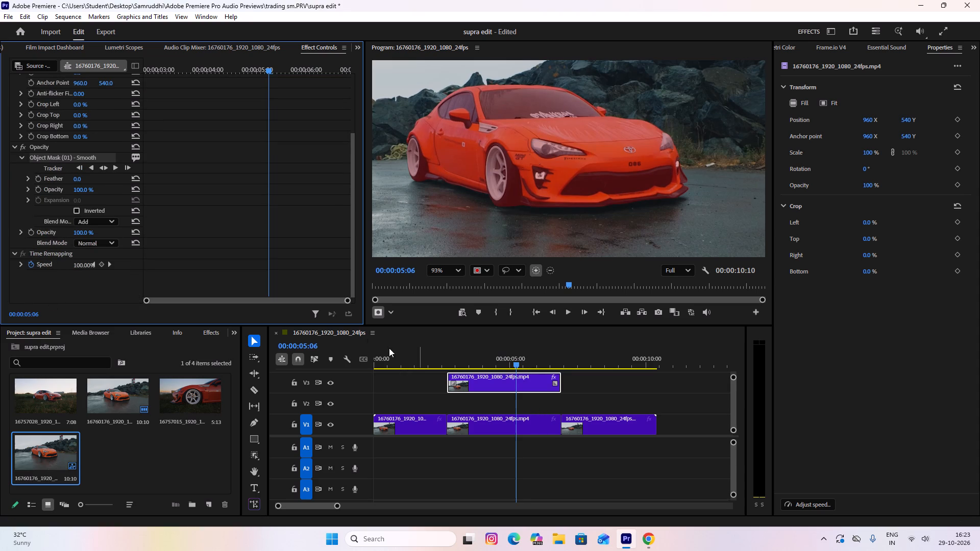
# Track the car's object mask both forward and backward through the V3 clip.
pyautogui.scroll(9, 190, 204)
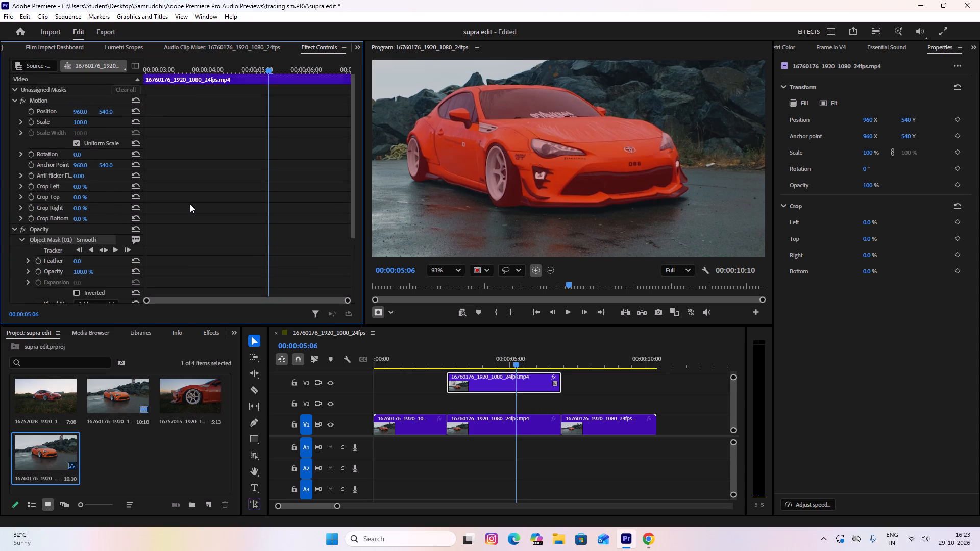
pyautogui.scroll(1, 190, 204)
pyautogui.scroll(-1, 190, 204)
pyautogui.scroll(2, 190, 204)
pyautogui.scroll(-4, 116, 248)
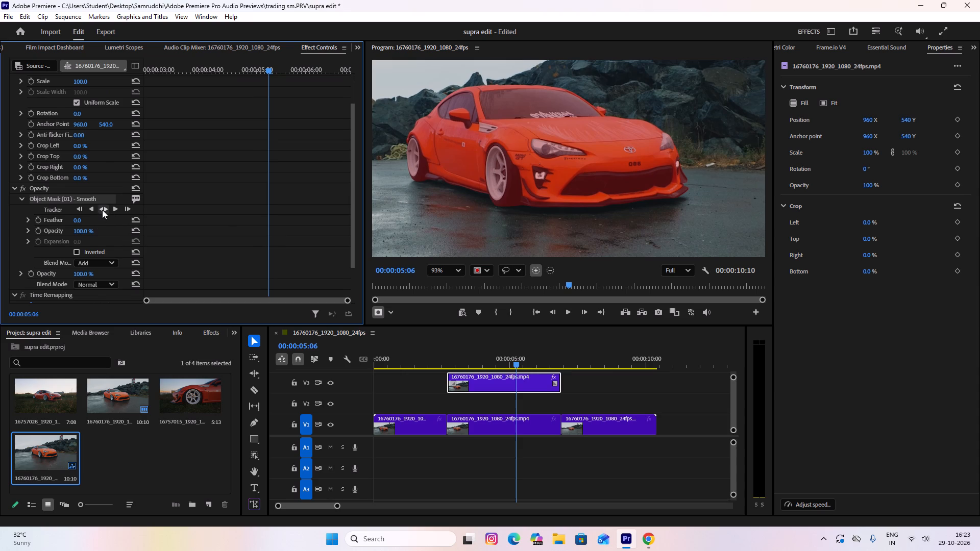
pyautogui.click(102, 210)
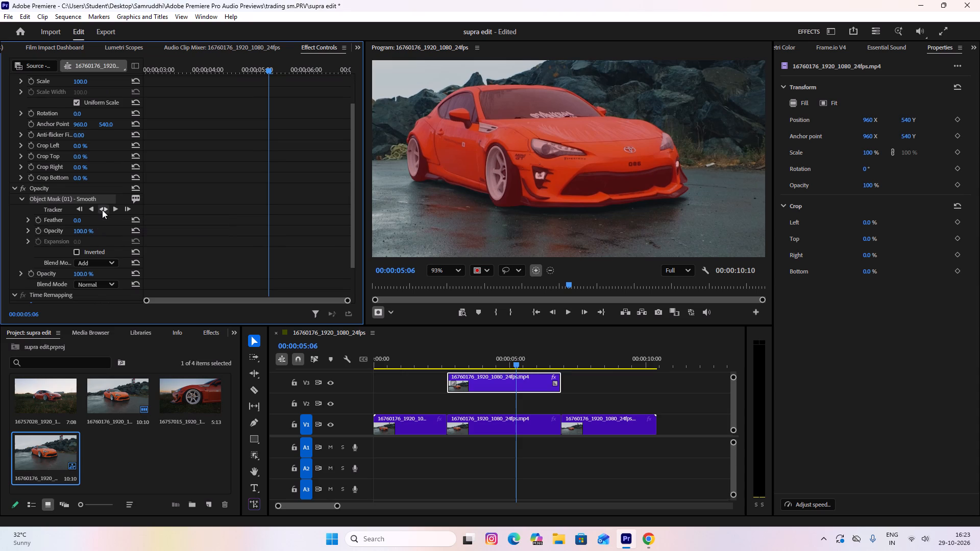
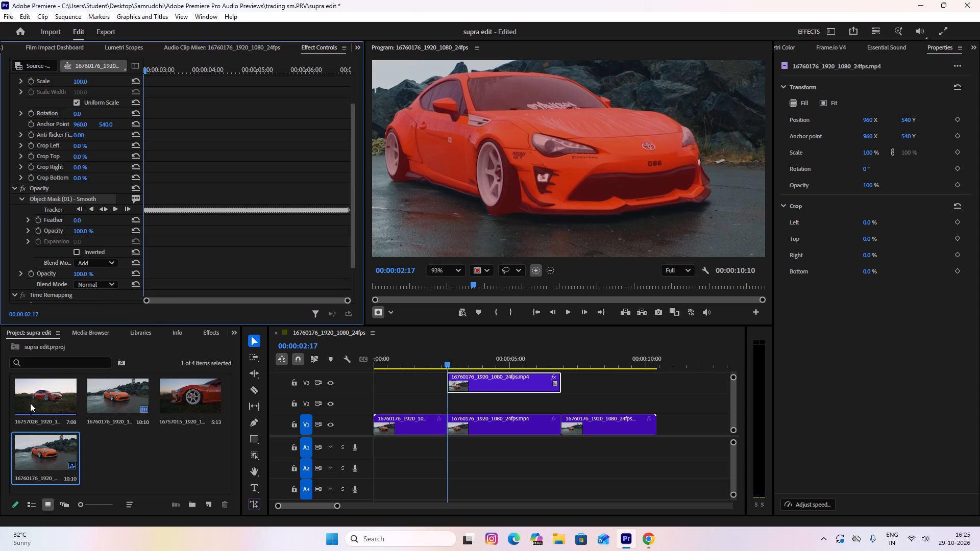
# Place clip 16757028 on track V2 at 00:00:02:17, beneath the masked car clip, and trim its end to match the V3 clip.
pyautogui.moveTo(43, 397); pyautogui.dragTo(410, 417)
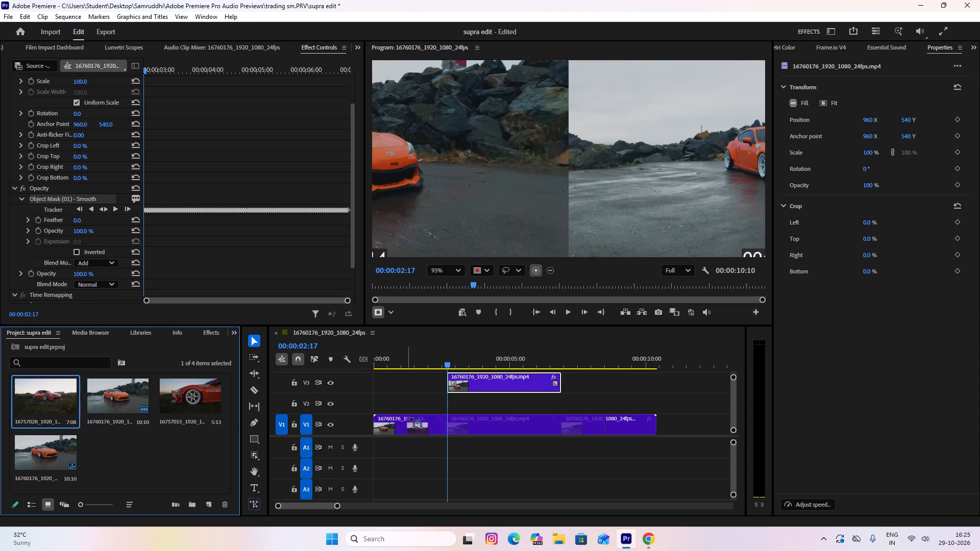
pyautogui.moveTo(410, 417); pyautogui.dragTo(449, 405)
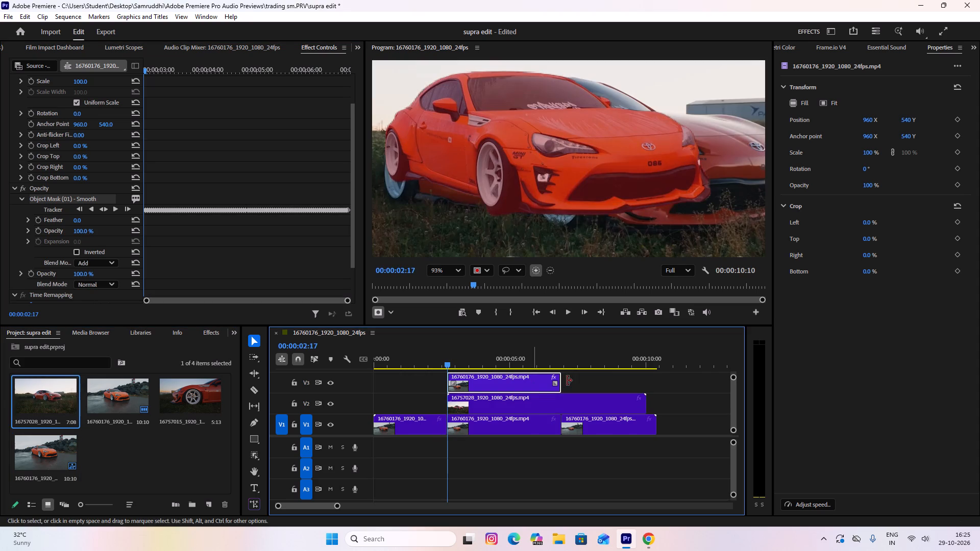
pyautogui.moveTo(646, 397); pyautogui.dragTo(571, 402)
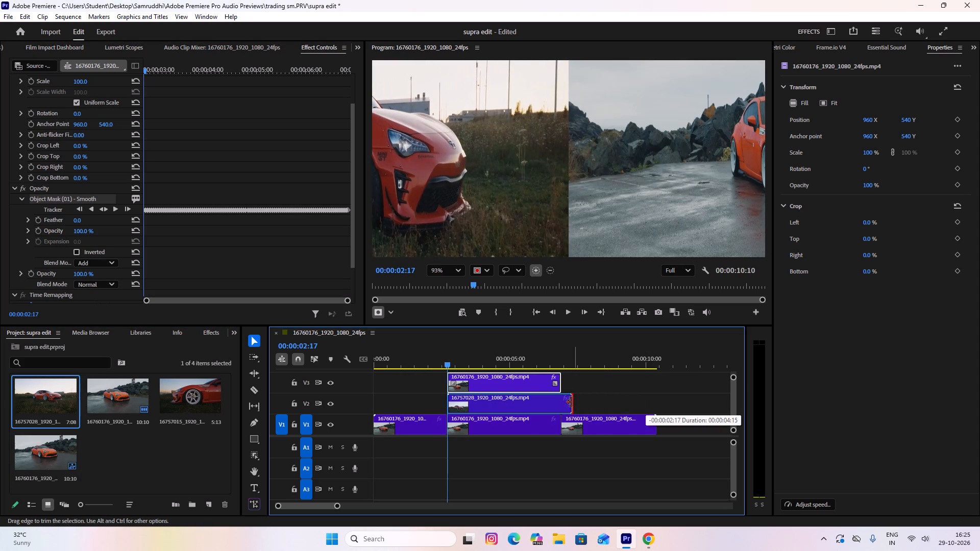
pyautogui.moveTo(571, 402); pyautogui.dragTo(560, 402)
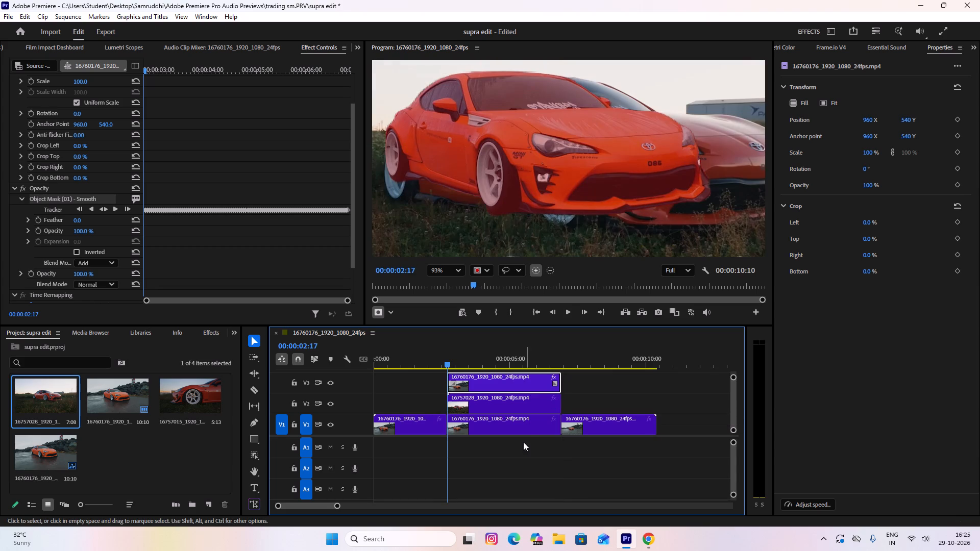
# Nest the V2 clip 16757028, keeping the default name Nested Sequence 01.
pyautogui.click(524, 402)
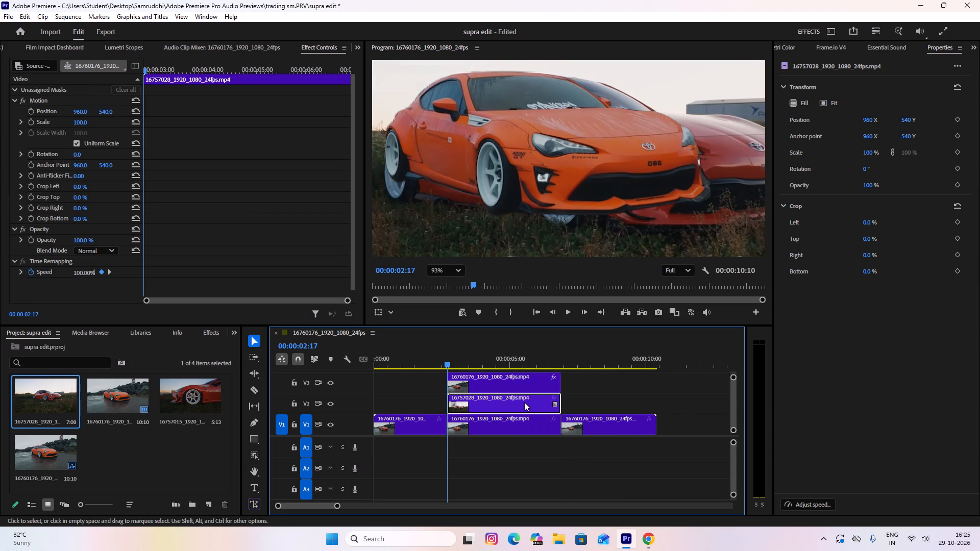
pyautogui.rightClick(524, 402)
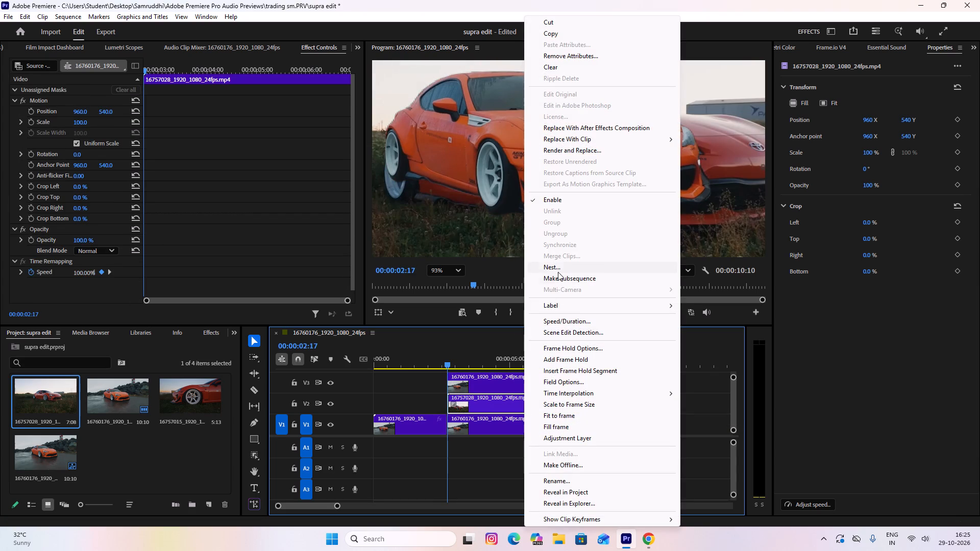
pyautogui.click(558, 269)
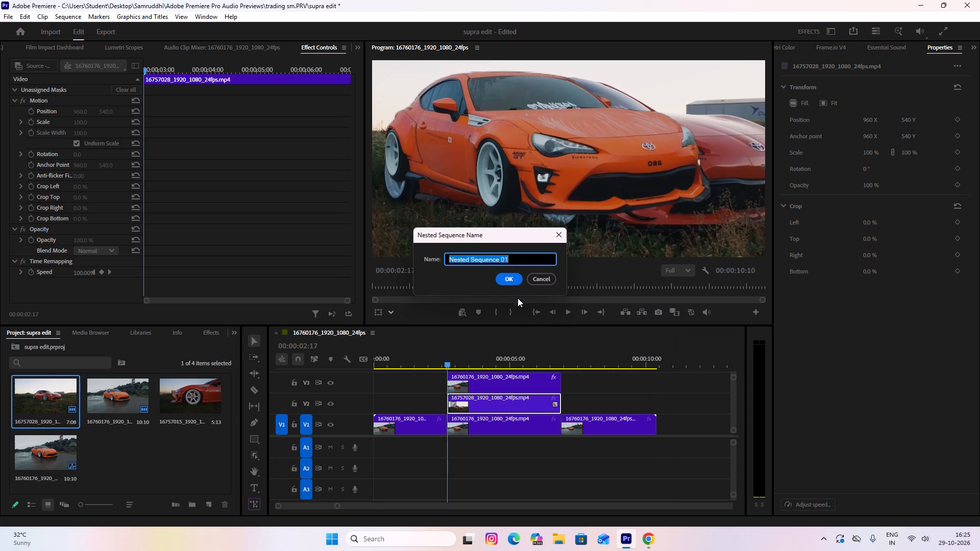
pyautogui.click(512, 280)
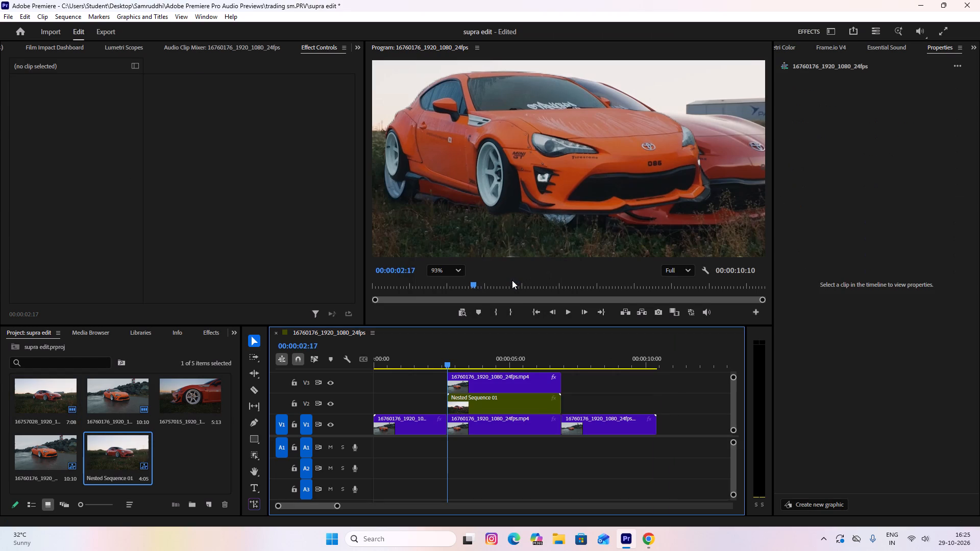
# Inside Nested Sequence 01, add clip 16757015 to V1 at the start and trim its end to match the V2 clip.
pyautogui.doubleClick(535, 405)
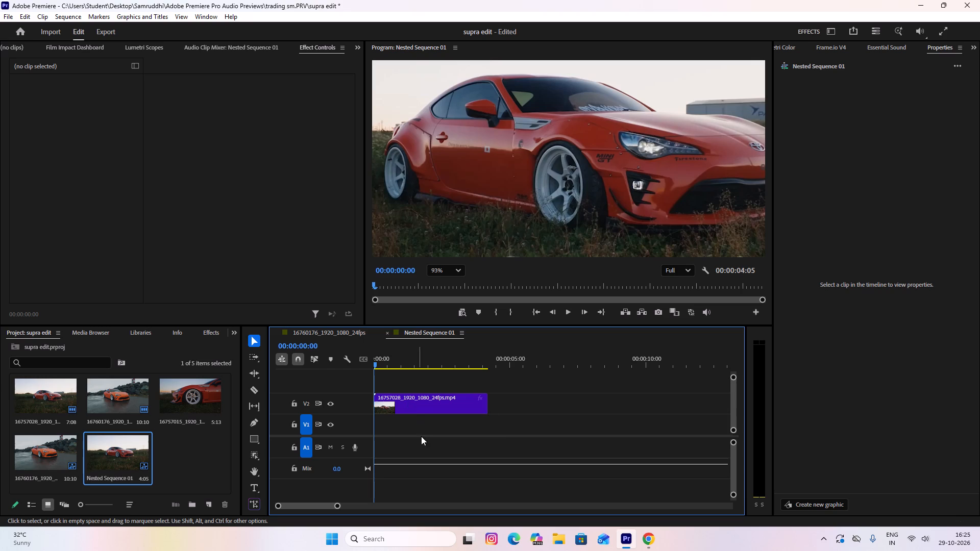
pyautogui.scroll(3, 422, 397)
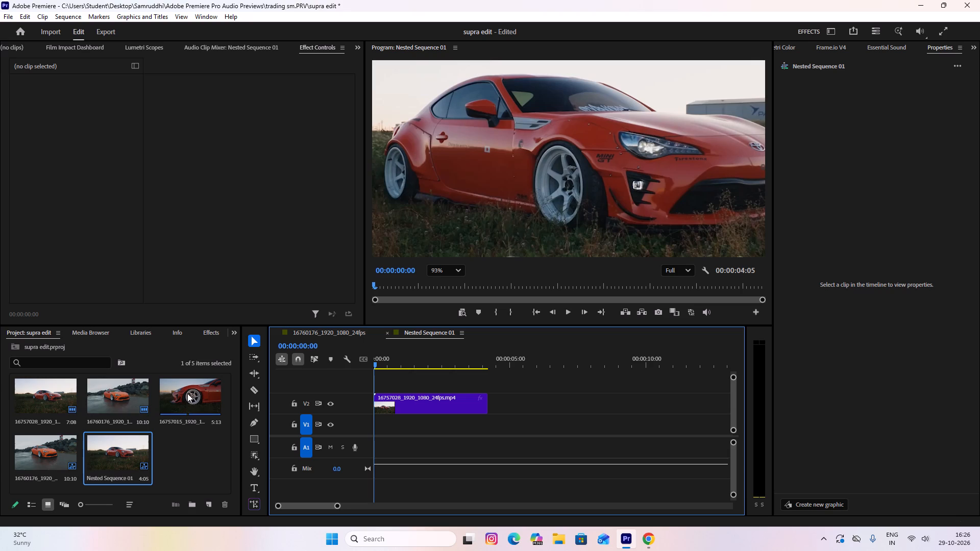
pyautogui.moveTo(187, 393); pyautogui.dragTo(372, 432)
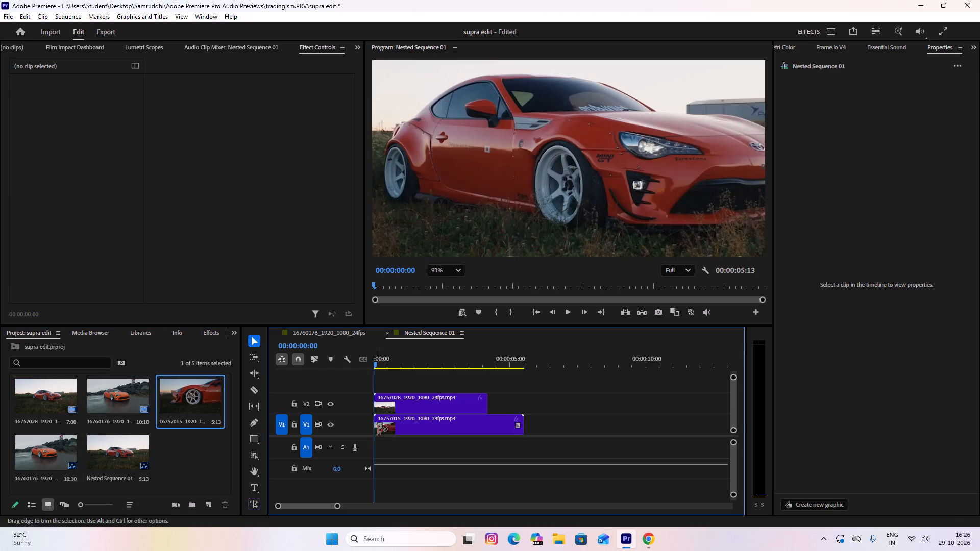
pyautogui.moveTo(524, 423); pyautogui.dragTo(487, 424)
# Add clip 16760176 to V3 at the start of the nested sequence and trim it to a duration of 00:00:04:05.
pyautogui.moveTo(100, 390); pyautogui.dragTo(109, 389)
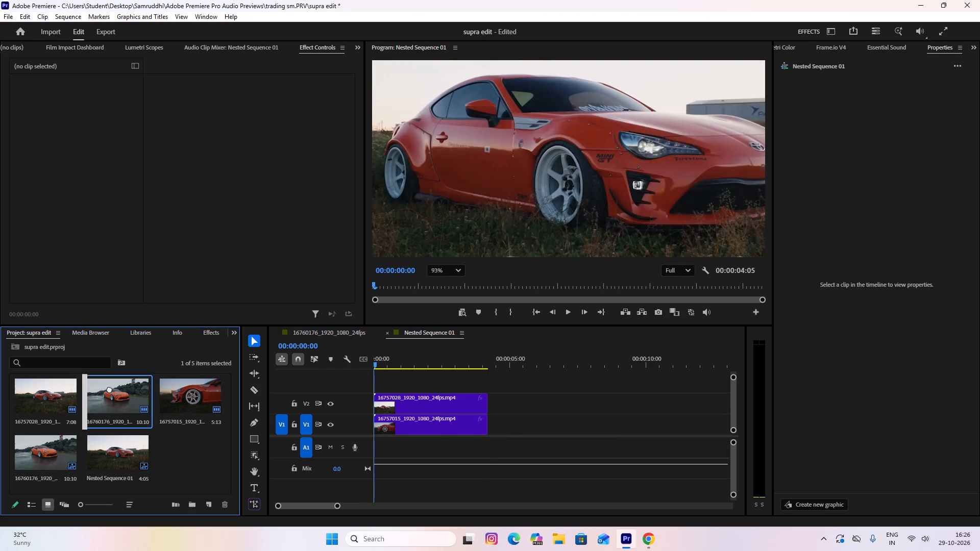
pyautogui.moveTo(109, 389); pyautogui.dragTo(350, 375)
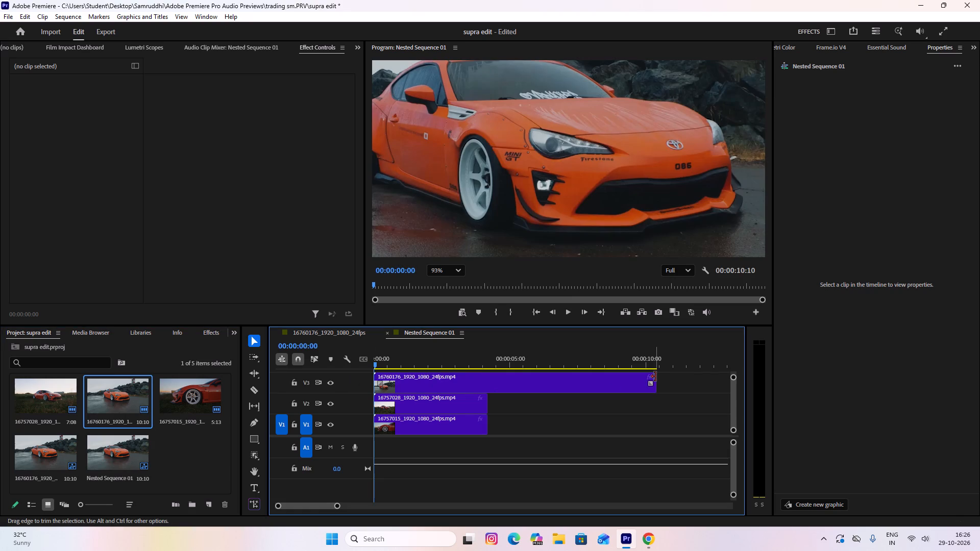
pyautogui.moveTo(655, 377); pyautogui.dragTo(486, 355)
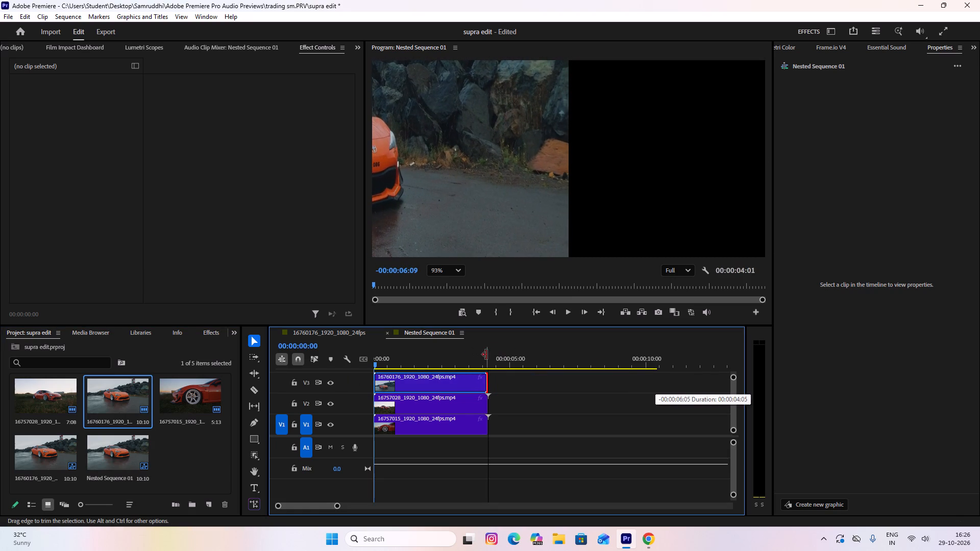
pyautogui.moveTo(486, 355); pyautogui.dragTo(488, 355)
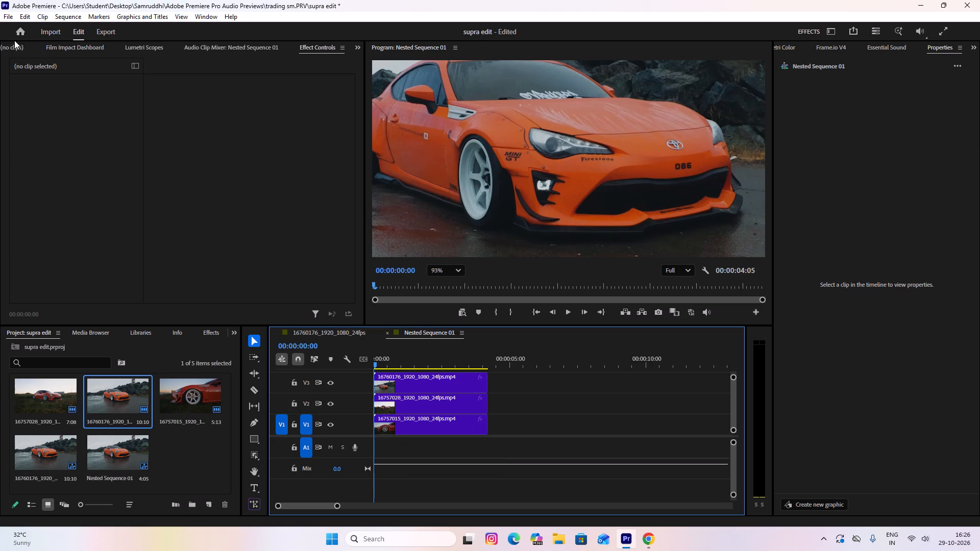
# In the main sequence, play the masked V3 car with V1 and V2 temporarily hidden, restore both tracks, and return to the start.
pyautogui.click(338, 331)
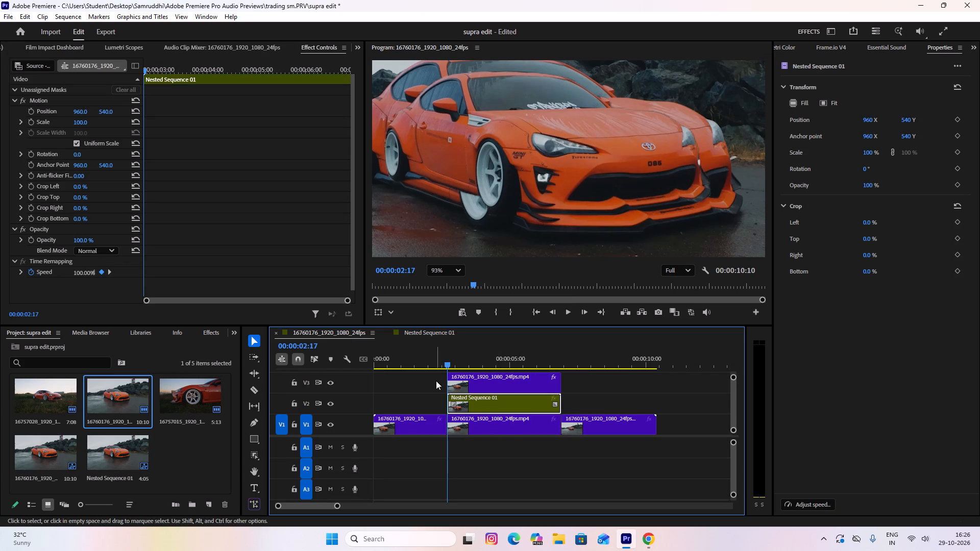
pyautogui.moveTo(446, 366); pyautogui.dragTo(293, 353)
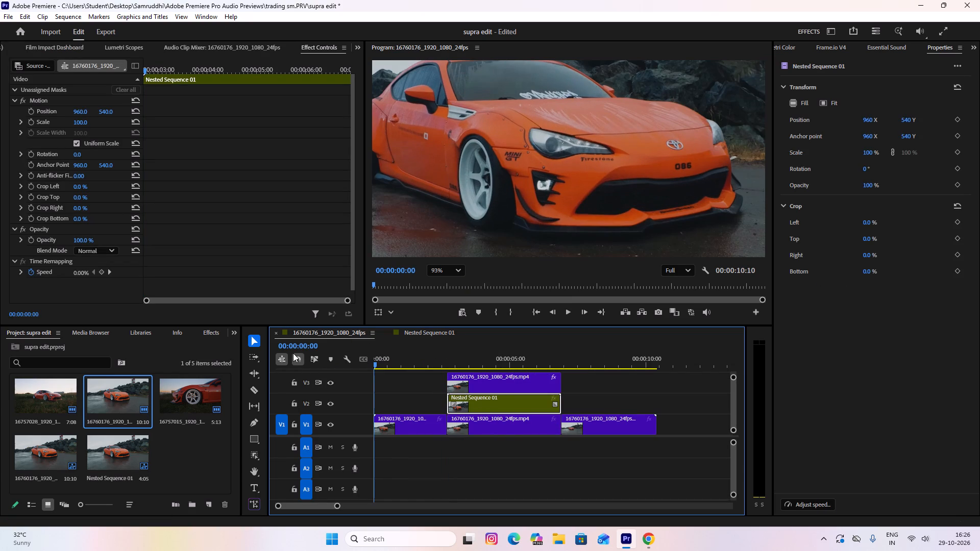
pyautogui.keyDown('alt'); pyautogui.scroll(-2, 460, 238); pyautogui.keyUp('alt')
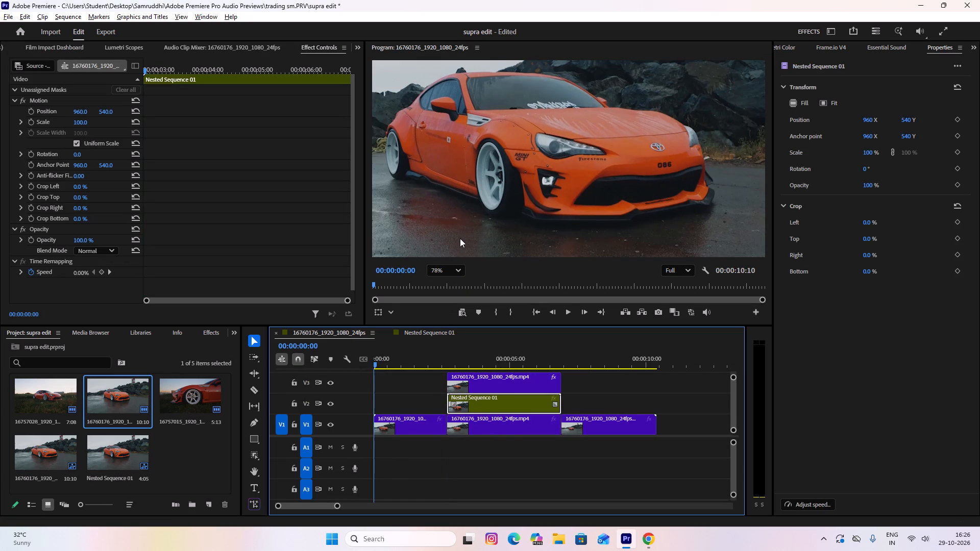
pyautogui.keyDown('alt'); pyautogui.scroll(-6, 460, 238); pyautogui.keyUp('alt')
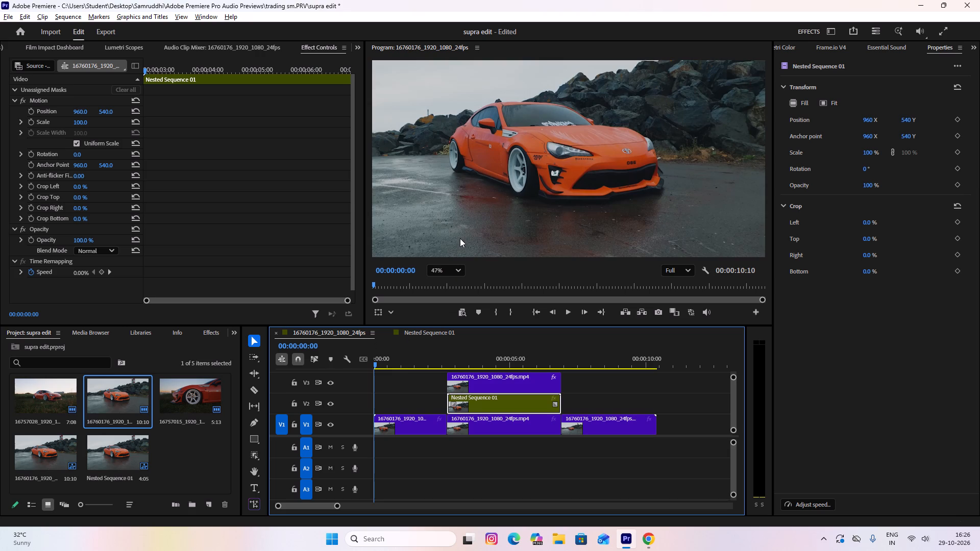
pyautogui.keyDown('alt'); pyautogui.scroll(-3, 460, 238); pyautogui.keyUp('alt')
pyautogui.keyDown('alt'); pyautogui.scroll(2, 460, 238); pyautogui.keyUp('alt')
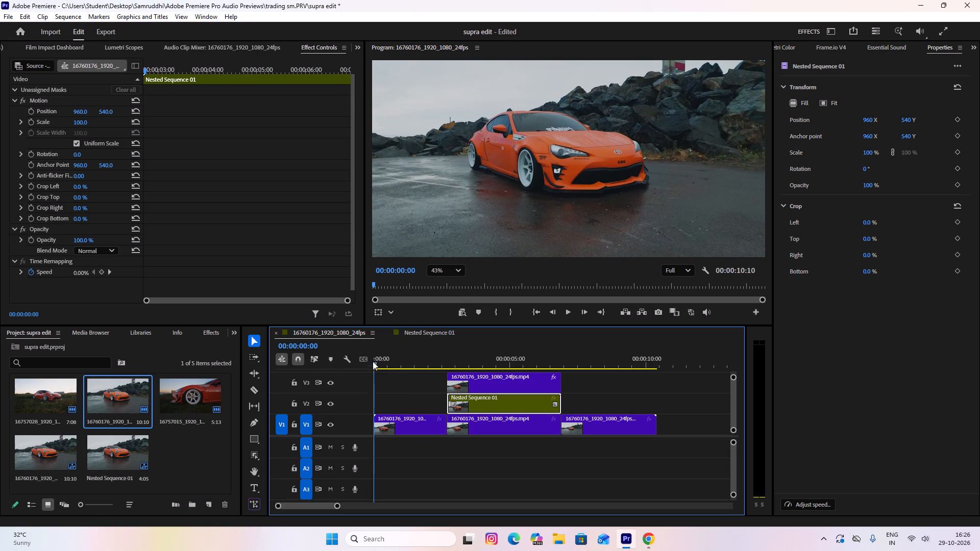
pyautogui.moveTo(374, 363); pyautogui.dragTo(445, 374)
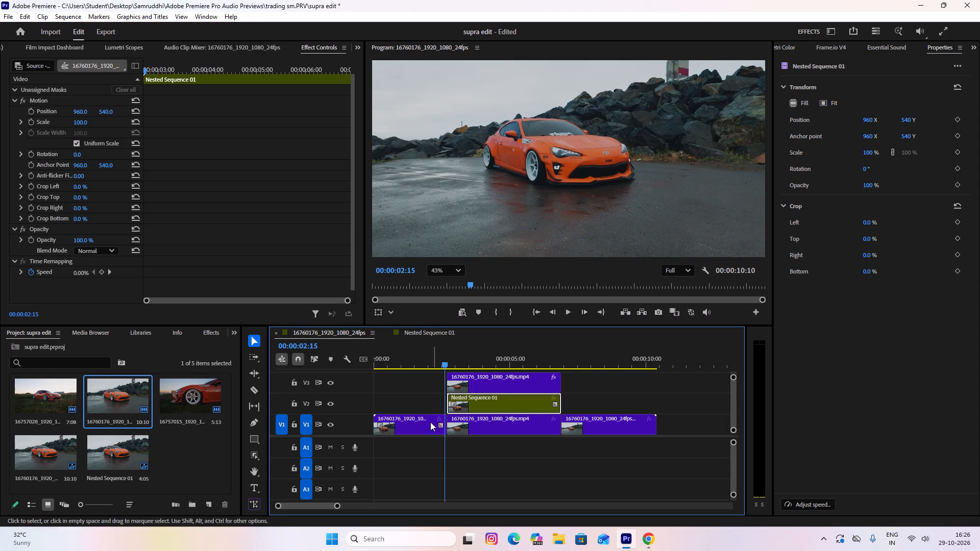
pyautogui.click(332, 404)
pyautogui.click(328, 424)
pyautogui.press('space')
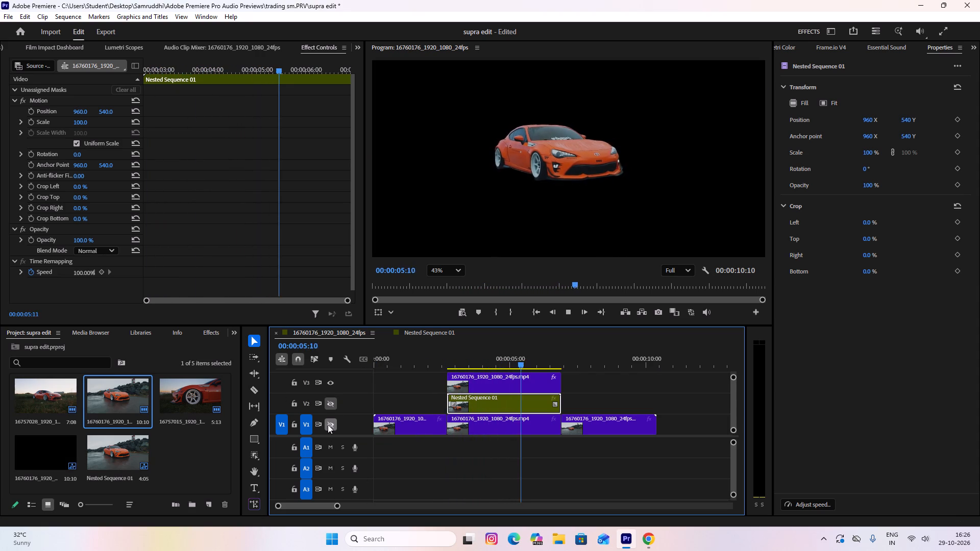
pyautogui.press('space')
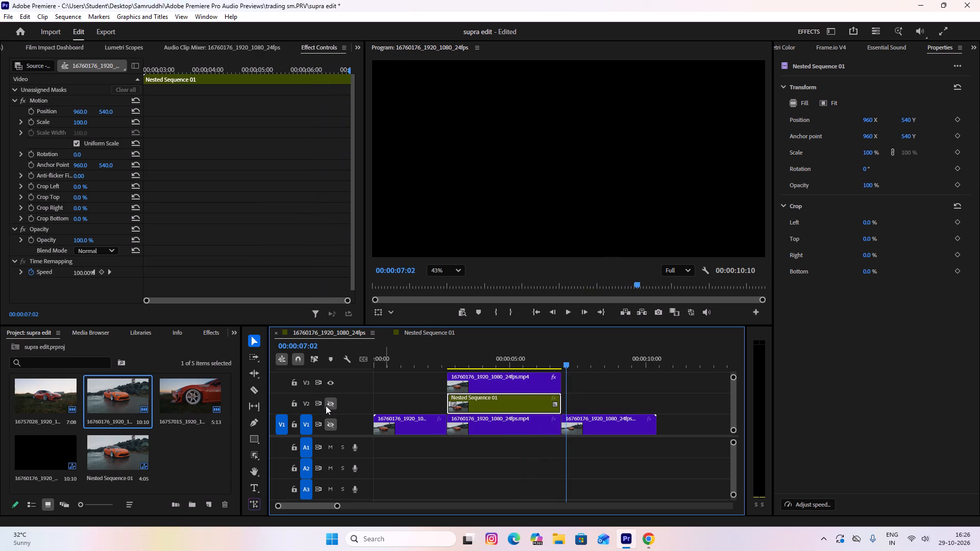
pyautogui.click(327, 402)
pyautogui.click(332, 425)
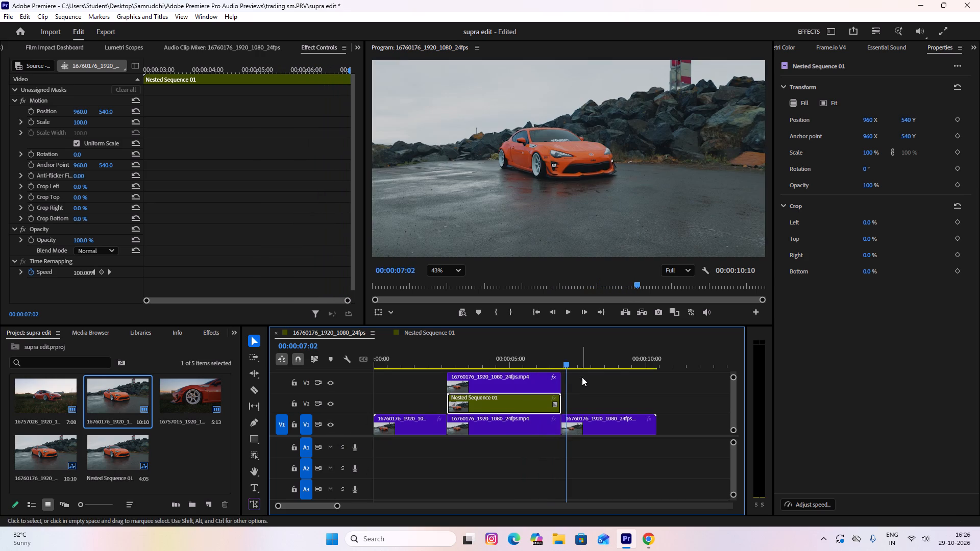
pyautogui.moveTo(566, 365); pyautogui.dragTo(341, 397)
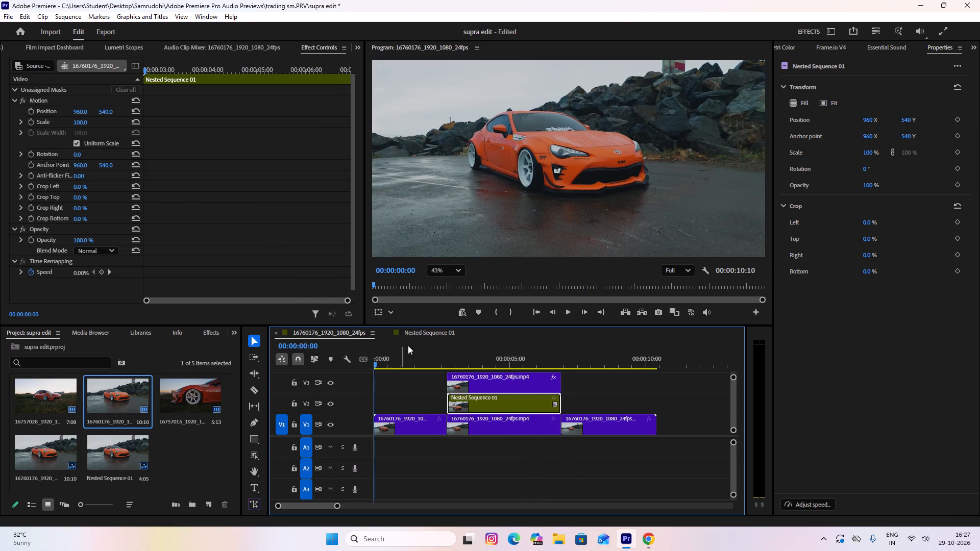
# Reopen Nested Sequence 01 in a maximized, enlarged timeline and examine its three stacked clips, comparing with the main sequence.
pyautogui.click(419, 331)
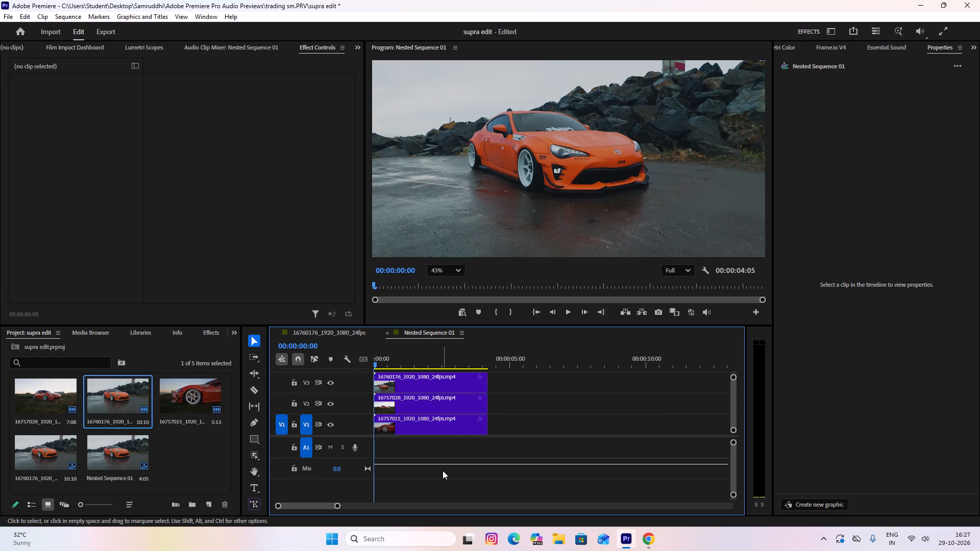
pyautogui.hotkey('ctrl', '`')
pyautogui.hotkey('ctrl', '`')
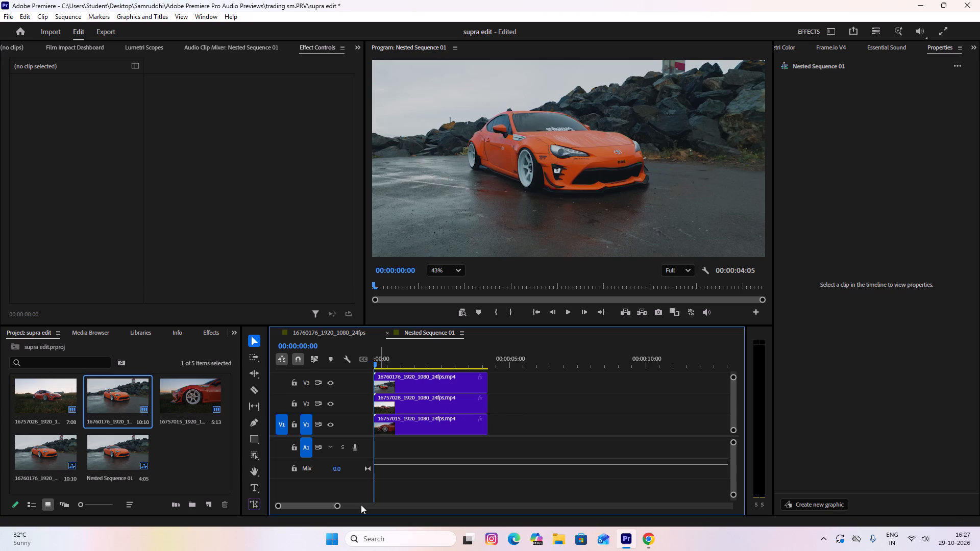
pyautogui.moveTo(335, 506); pyautogui.dragTo(304, 503)
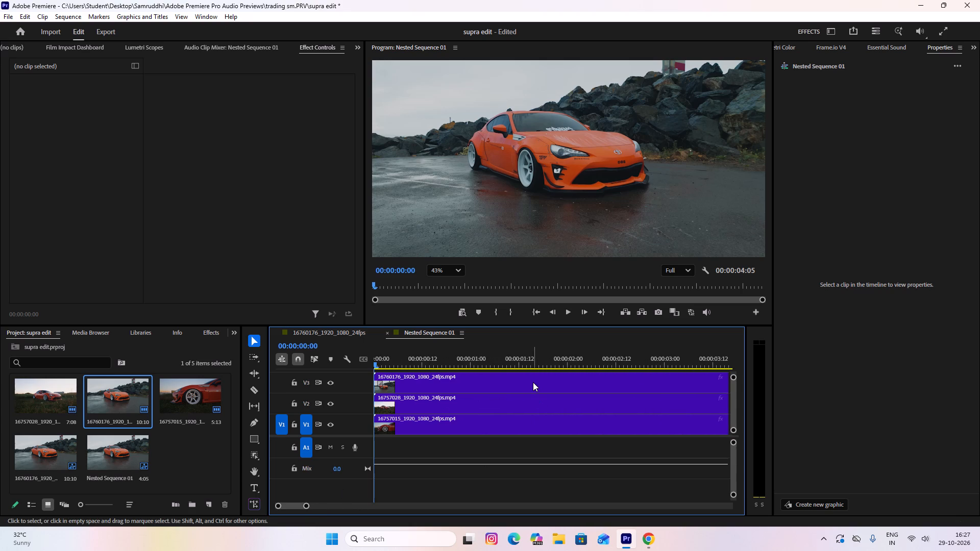
pyautogui.press('`')
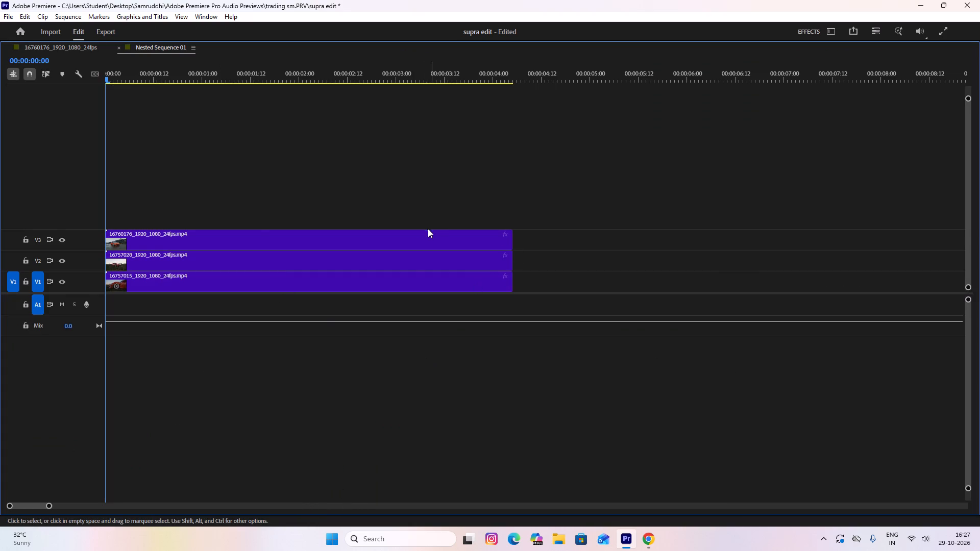
pyautogui.keyDown('alt'); pyautogui.scroll(3, 302, 404); pyautogui.keyUp('alt')
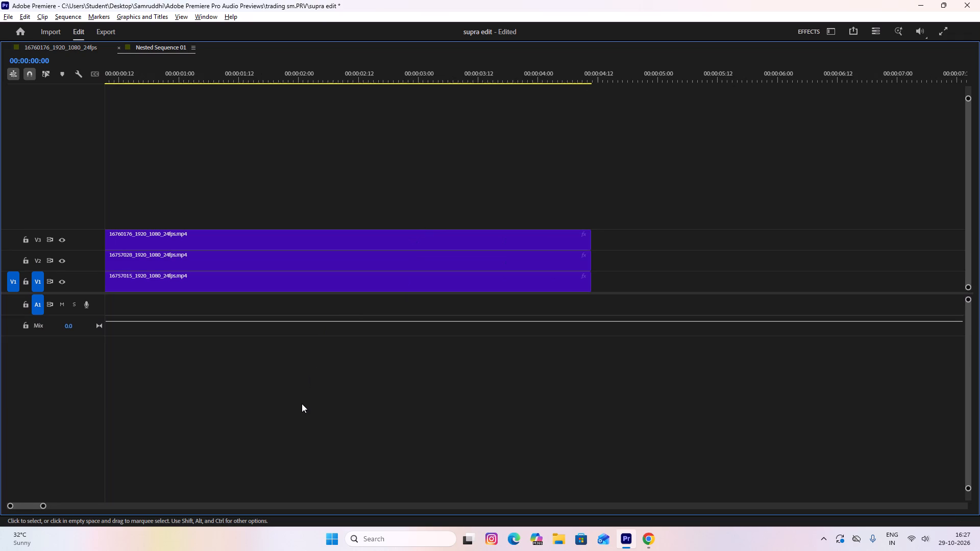
pyautogui.keyDown('alt'); pyautogui.scroll(1, 302, 404); pyautogui.keyUp('alt')
pyautogui.scroll(1, 298, 389)
pyautogui.scroll(-4, 298, 389)
pyautogui.scroll(2, 298, 389)
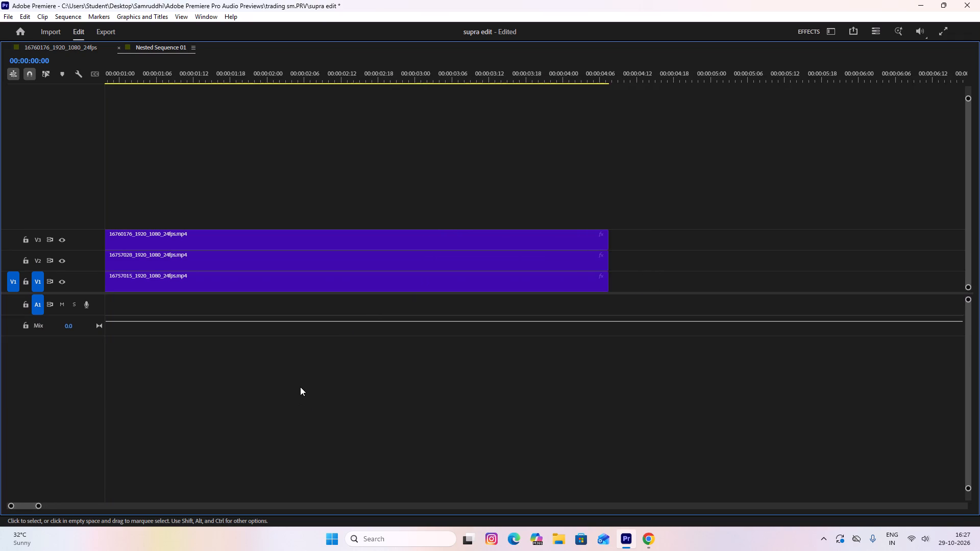
pyautogui.scroll(15, 301, 385)
pyautogui.scroll(-1, 299, 382)
pyautogui.scroll(1, 299, 382)
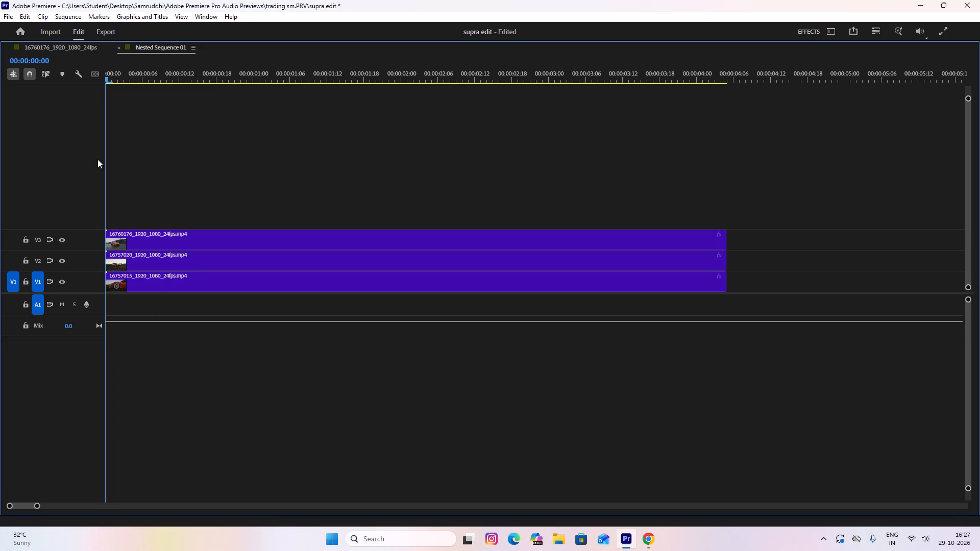
pyautogui.click(84, 47)
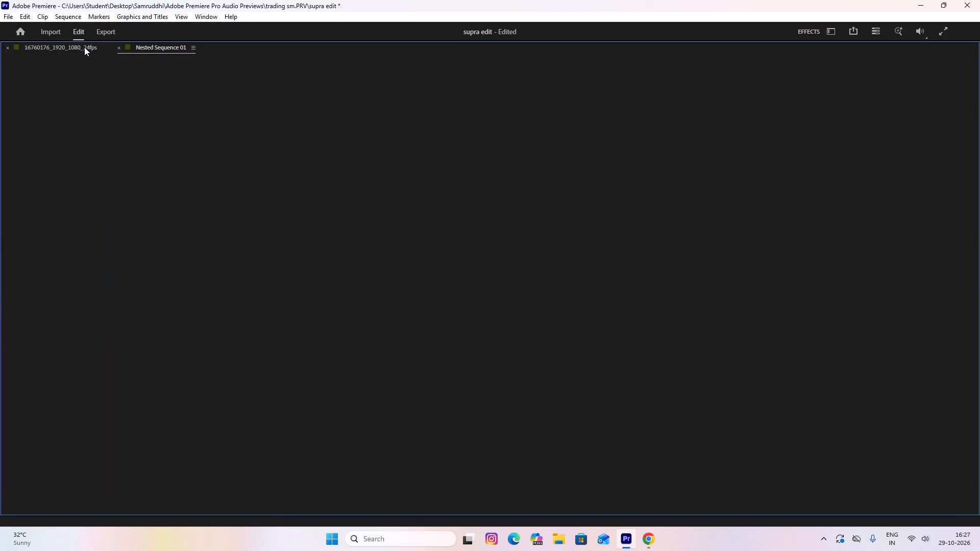
pyautogui.click(156, 48)
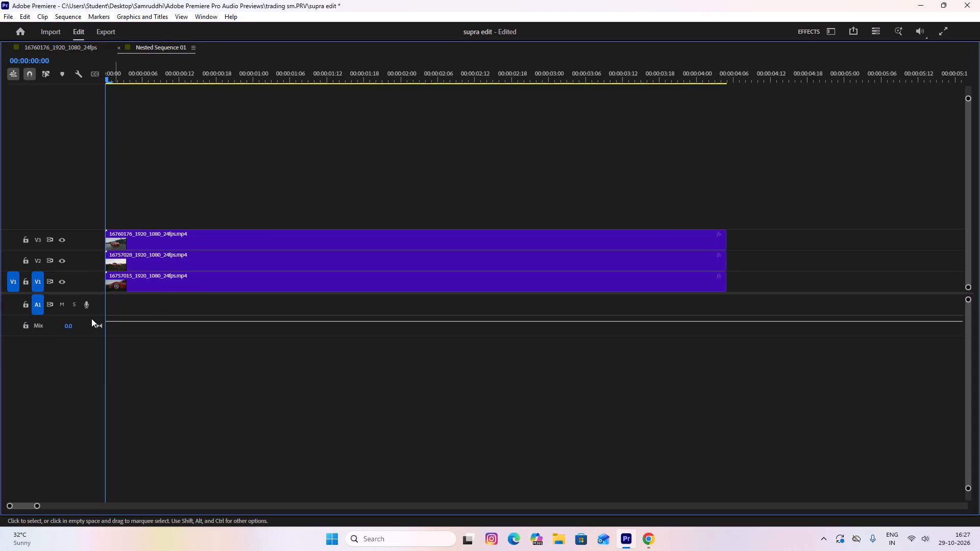
# With the Razor tool, split all three stacked clips in Nested Sequence 01 every three frames from 00:00:00:03 through 00:00:01:00.
pyautogui.press('`')
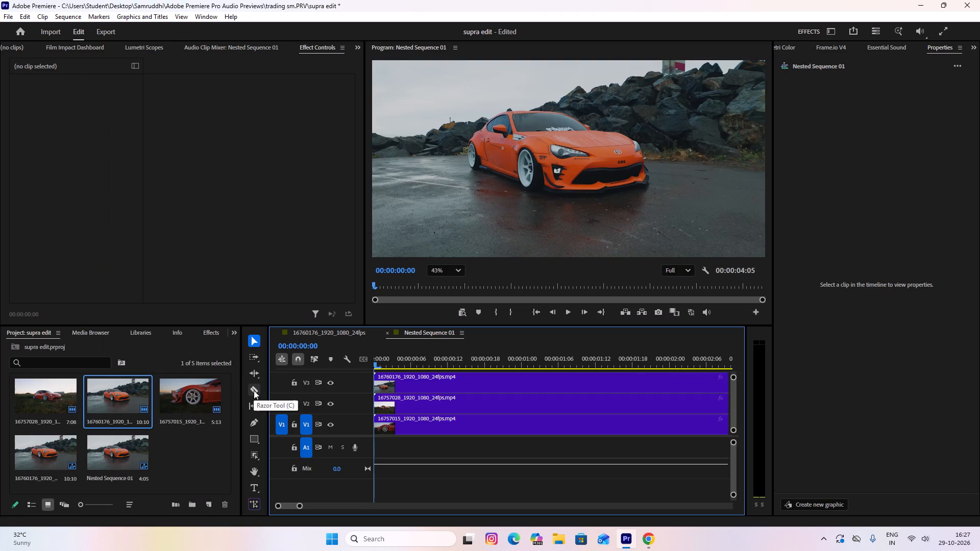
pyautogui.click(254, 390)
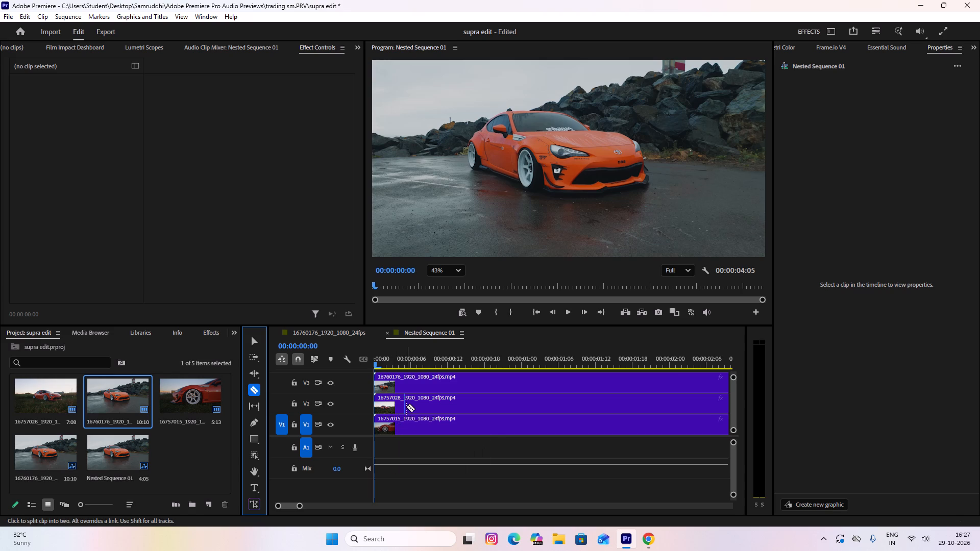
pyautogui.press('`')
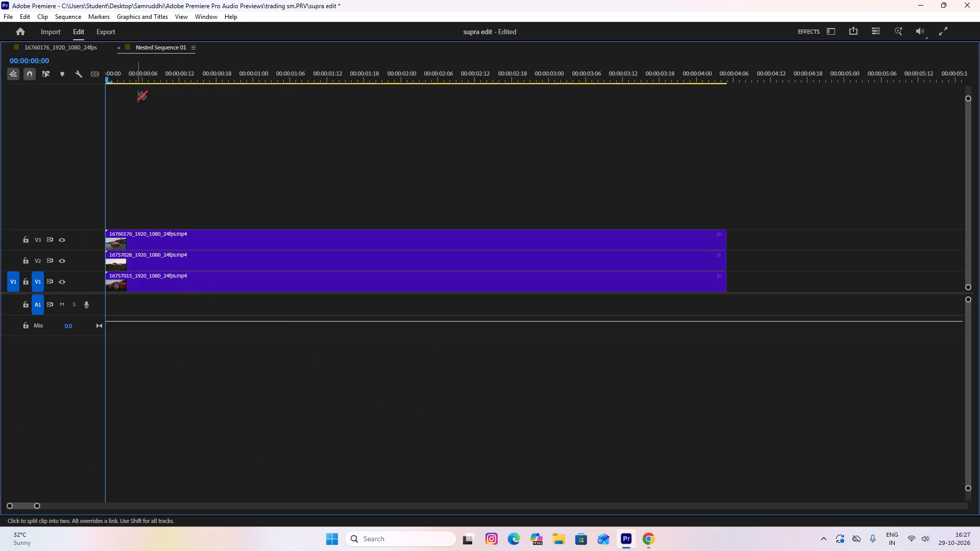
pyautogui.keyDown('alt'); pyautogui.scroll(3, 350, 254); pyautogui.keyUp('alt')
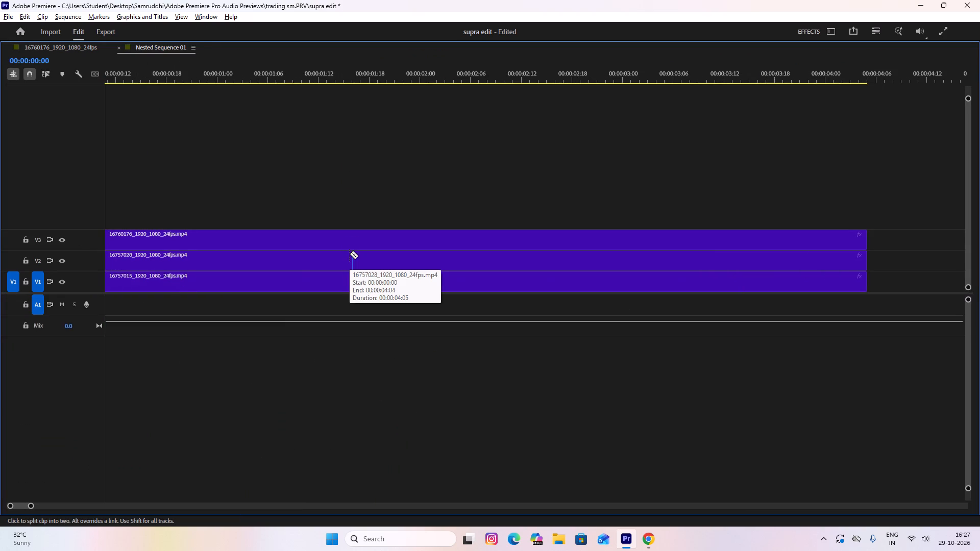
pyautogui.keyDown('alt'); pyautogui.scroll(2, 350, 254); pyautogui.keyUp('alt')
pyautogui.scroll(-2, 350, 254)
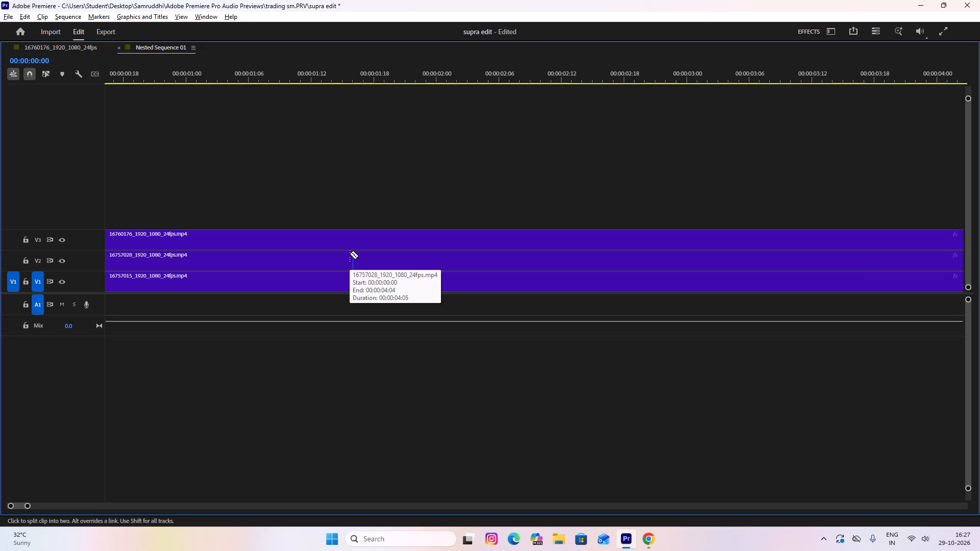
pyautogui.scroll(3, 350, 254)
pyautogui.scroll(10, 99, 192)
pyautogui.scroll(-2, 99, 192)
pyautogui.scroll(2, 99, 192)
pyautogui.scroll(-7, 99, 192)
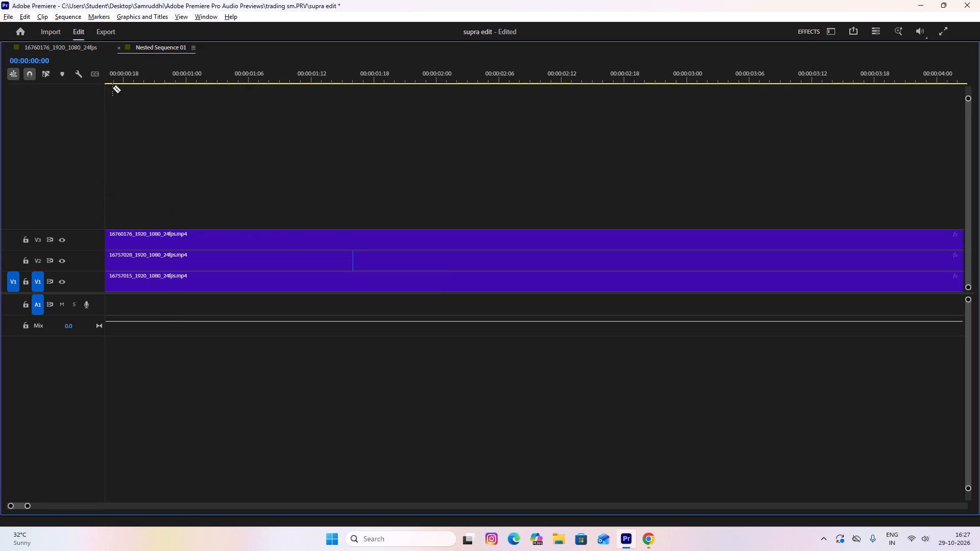
pyautogui.scroll(3, 136, 266)
pyautogui.scroll(-1, 136, 266)
pyautogui.scroll(15, 136, 266)
pyautogui.scroll(-1, 136, 266)
pyautogui.scroll(5, 136, 266)
pyautogui.scroll(-1, 136, 266)
pyautogui.scroll(1, 136, 266)
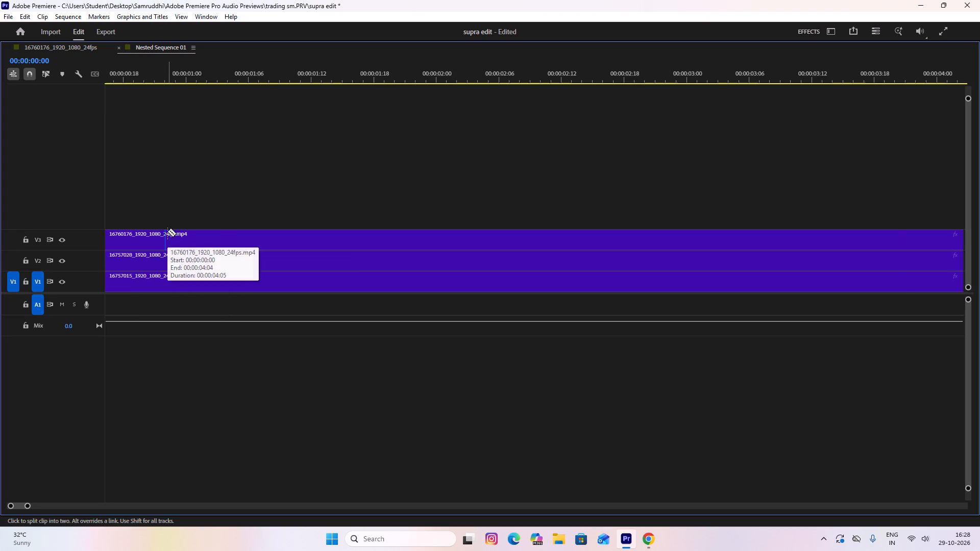
pyautogui.keyDown('alt'); pyautogui.scroll(-1, 167, 231); pyautogui.keyUp('alt')
pyautogui.keyDown('alt'); pyautogui.scroll(1, 167, 231); pyautogui.keyUp('alt')
pyautogui.keyDown('alt'); pyautogui.scroll(-2, 167, 231); pyautogui.keyUp('alt')
pyautogui.scroll(2, 167, 231)
pyautogui.scroll(-1, 167, 231)
pyautogui.scroll(1, 167, 231)
pyautogui.scroll(-2, 167, 231)
pyautogui.scroll(9, 167, 231)
pyautogui.scroll(-2, 167, 231)
pyautogui.scroll(9, 167, 231)
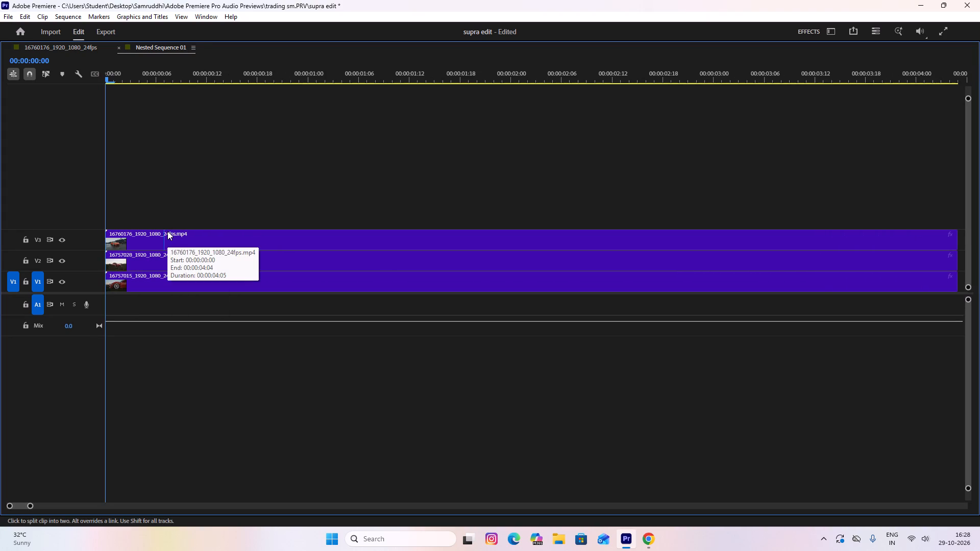
pyautogui.scroll(2, 167, 231)
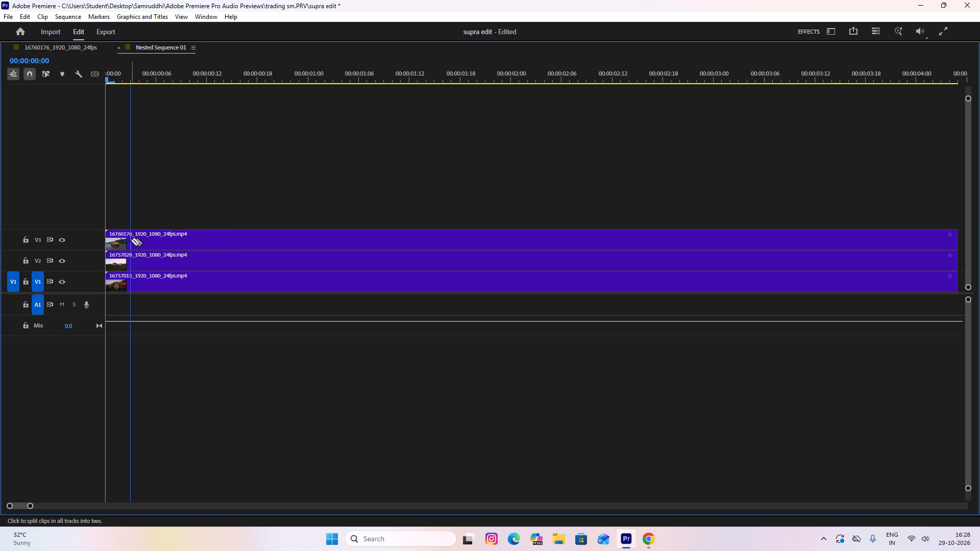
pyautogui.keyDown('shift'); pyautogui.click(131, 240); pyautogui.keyUp('shift')
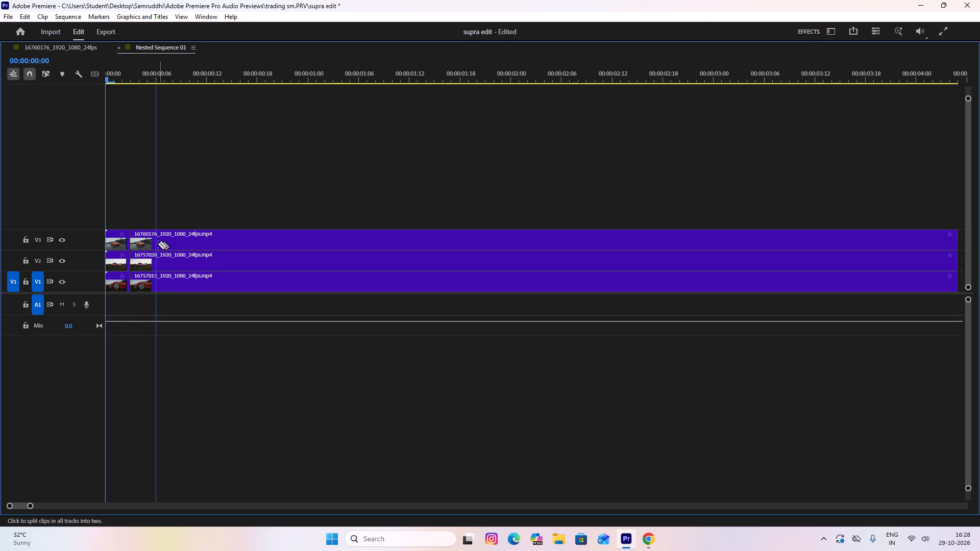
pyautogui.keyDown('shift'); pyautogui.click(154, 244); pyautogui.keyUp('shift')
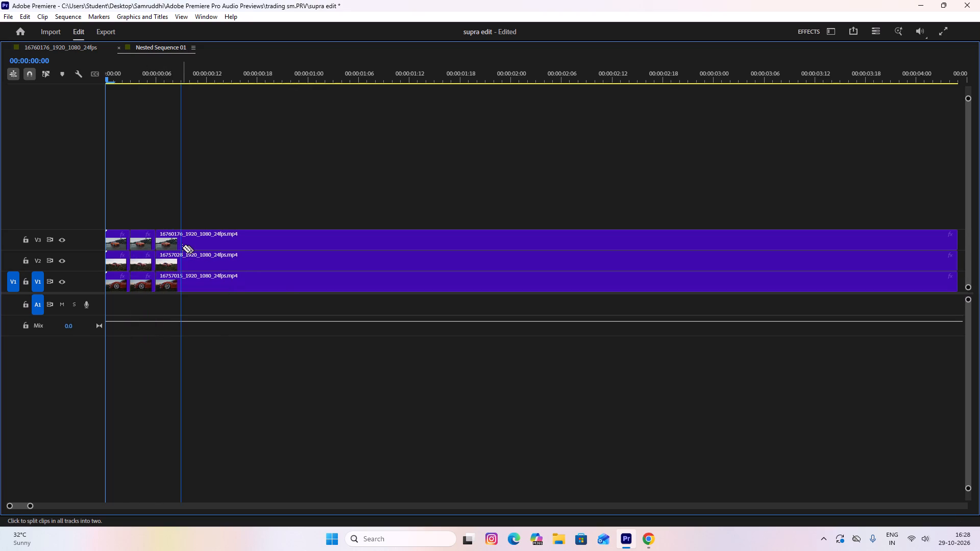
pyautogui.keyDown('shift'); pyautogui.click(182, 247); pyautogui.keyUp('shift')
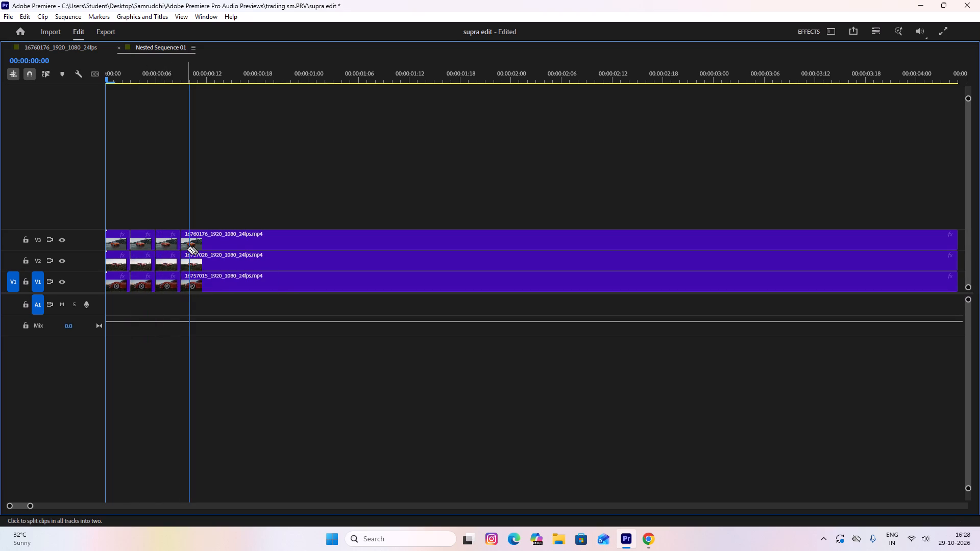
pyautogui.keyDown('shift'); pyautogui.click(205, 253); pyautogui.keyUp('shift')
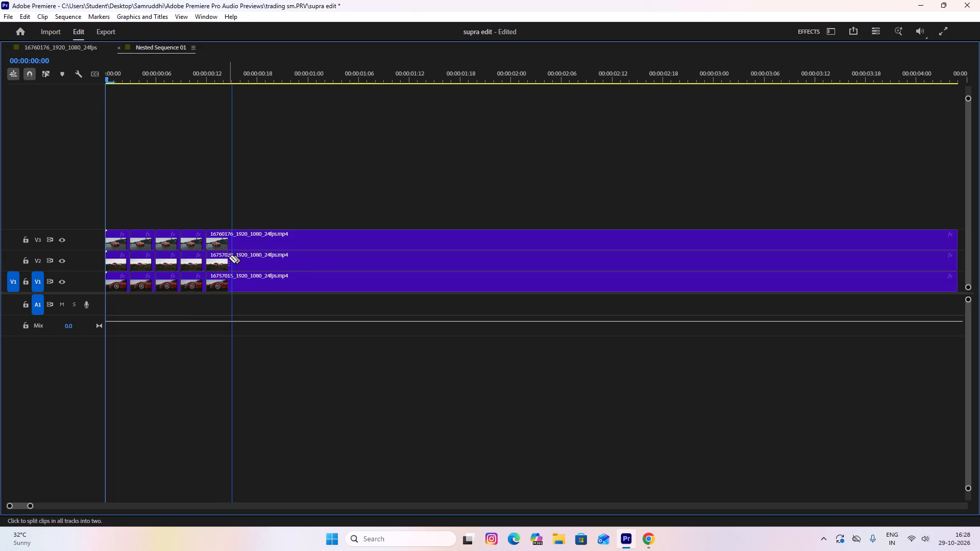
pyautogui.keyDown('shift'); pyautogui.click(229, 258); pyautogui.keyUp('shift')
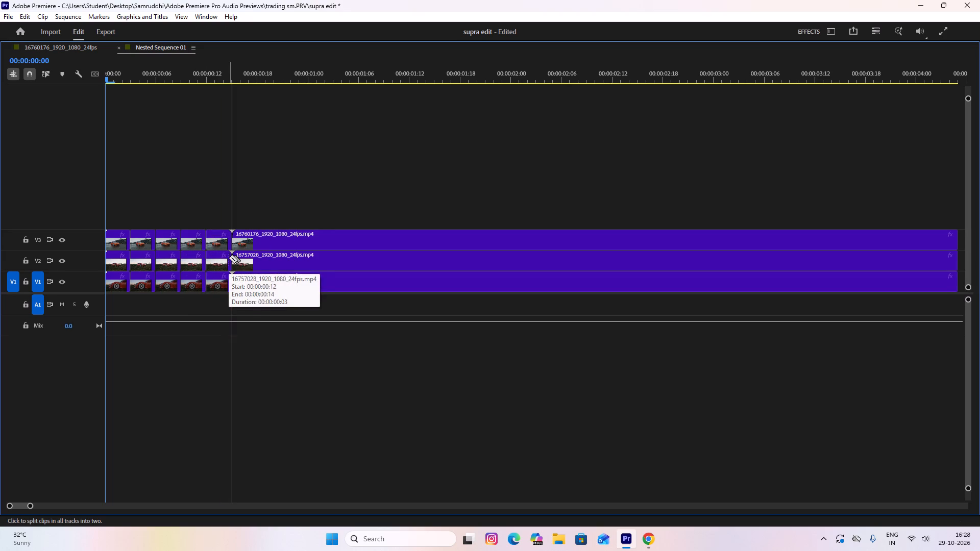
pyautogui.keyDown('shift'); pyautogui.click(255, 261); pyautogui.keyUp('shift')
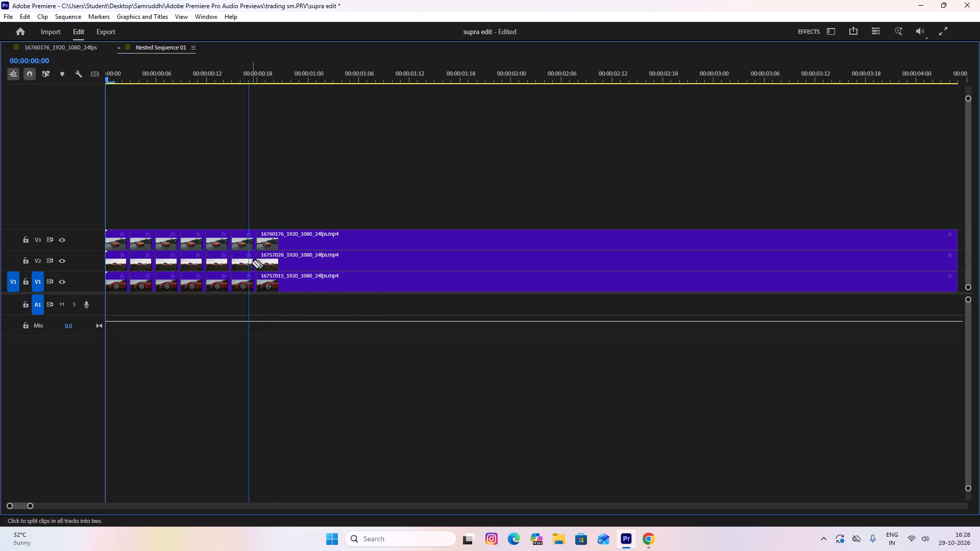
pyautogui.keyDown('shift'); pyautogui.click(281, 262); pyautogui.keyUp('shift')
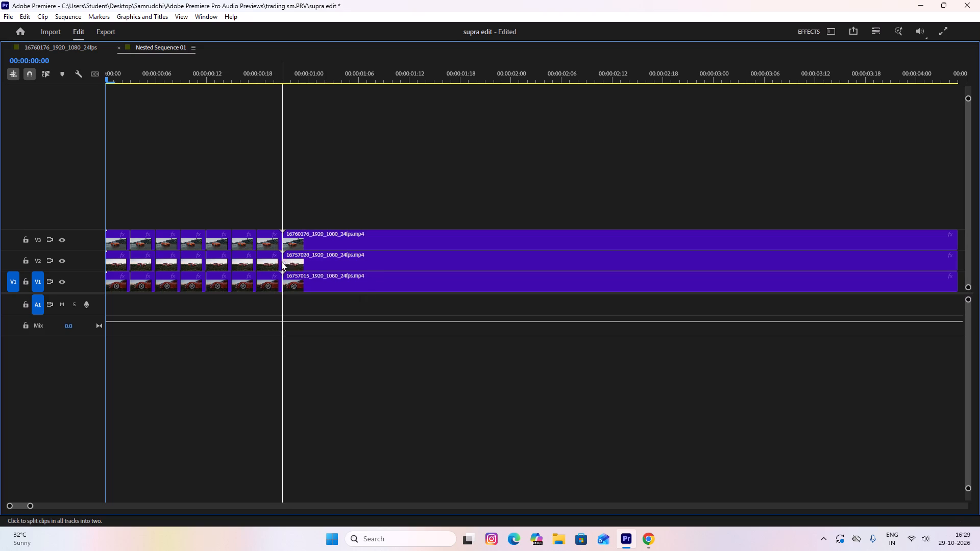
pyautogui.keyDown('shift'); pyautogui.click(307, 267); pyautogui.keyUp('shift')
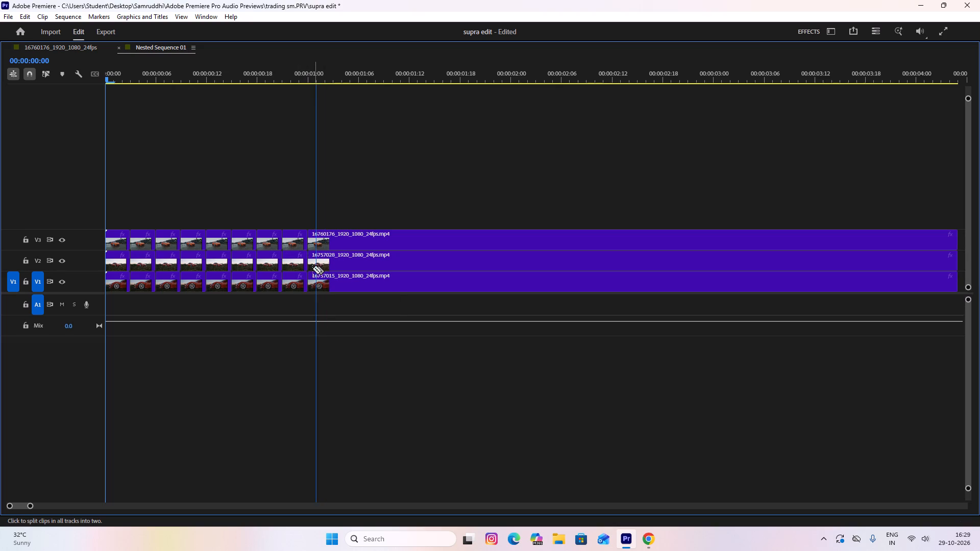
# Split the clips on all three video tracks every three frames from 00:00:01:03 through 00:00:02:00.
pyautogui.keyDown('shift'); pyautogui.click(337, 273); pyautogui.keyUp('shift')
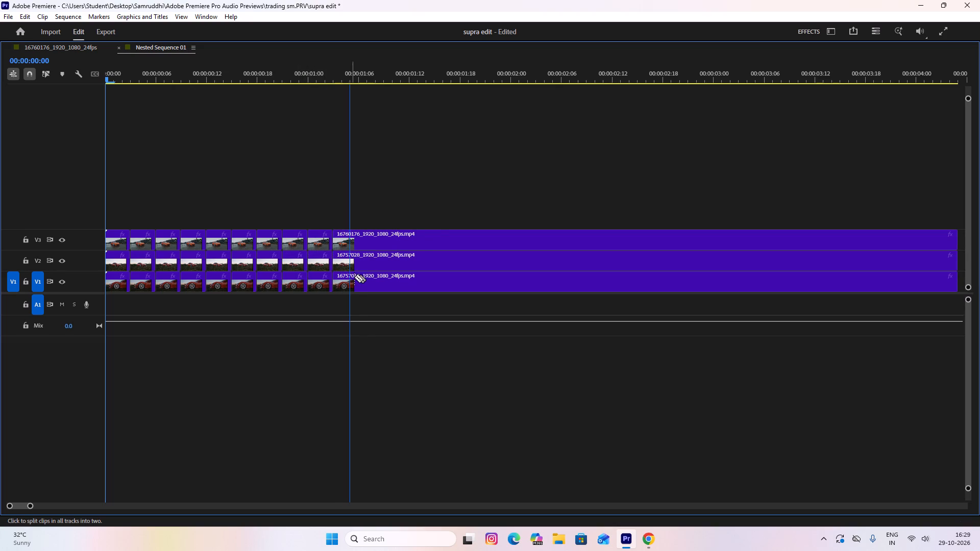
pyautogui.keyDown('shift'); pyautogui.click(355, 277); pyautogui.keyUp('shift')
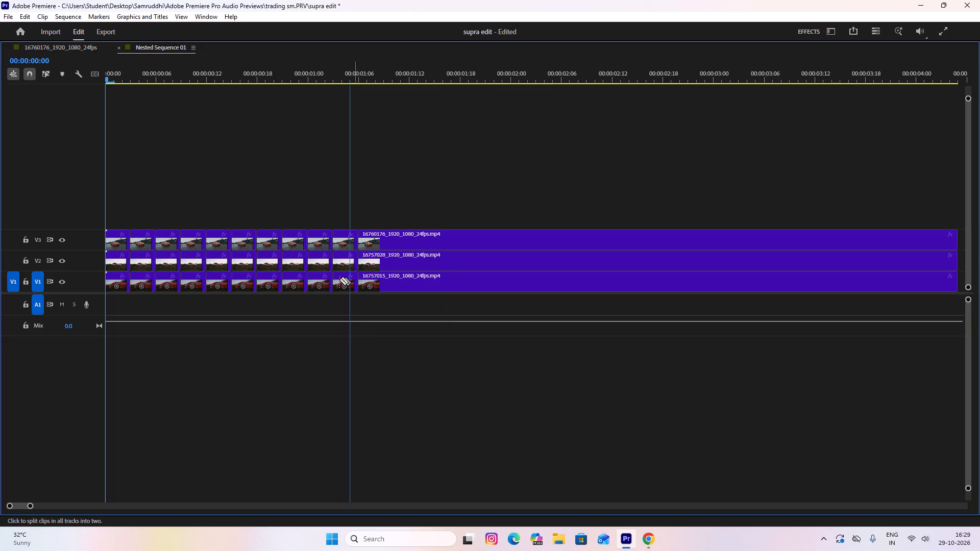
pyautogui.keyDown('shift'); pyautogui.click(382, 261); pyautogui.keyUp('shift')
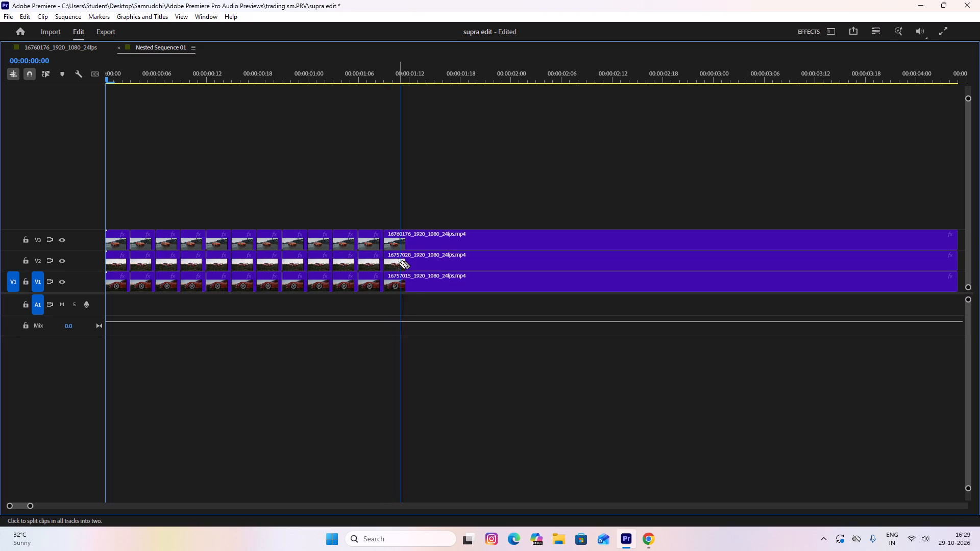
pyautogui.keyDown('shift'); pyautogui.click(406, 264); pyautogui.keyUp('shift')
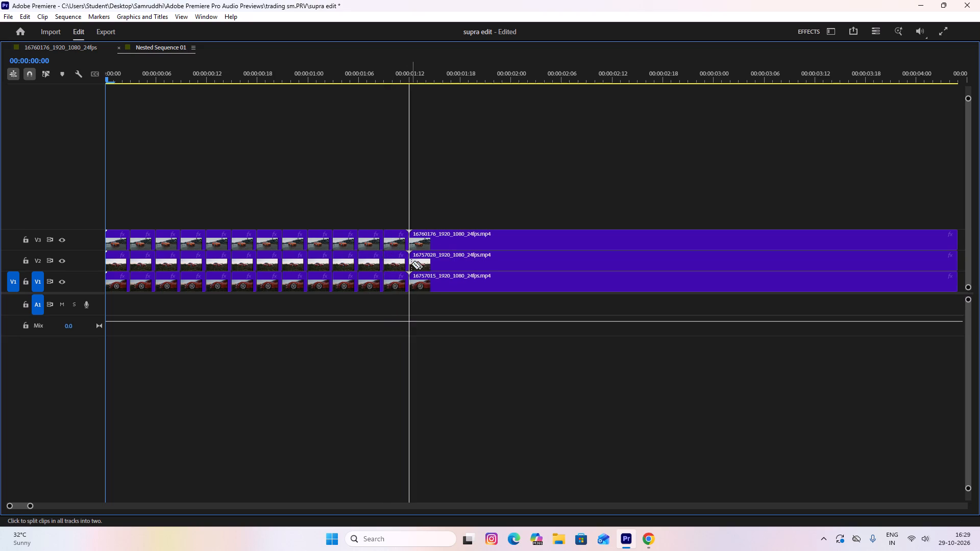
pyautogui.keyDown('shift'); pyautogui.click(436, 268); pyautogui.keyUp('shift')
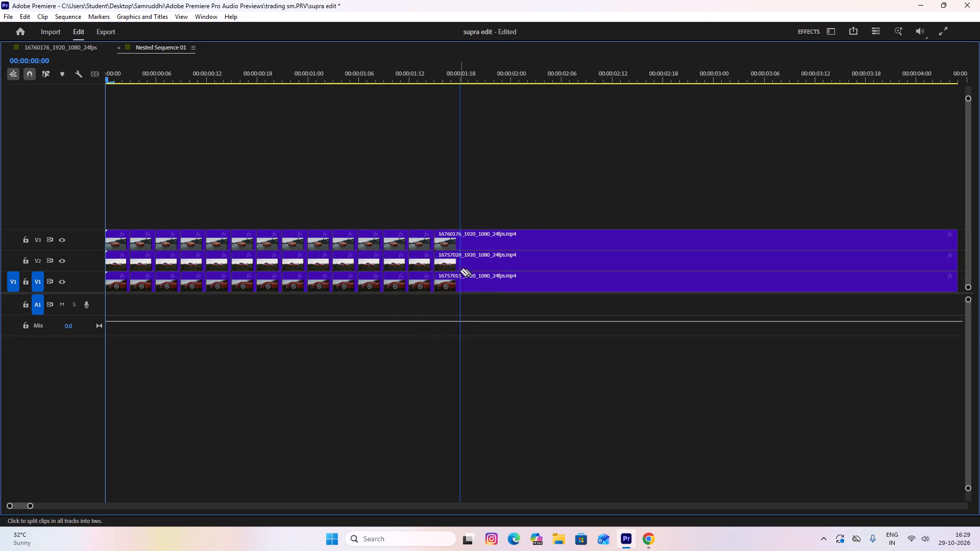
pyautogui.keyDown('shift'); pyautogui.click(460, 271); pyautogui.keyUp('shift')
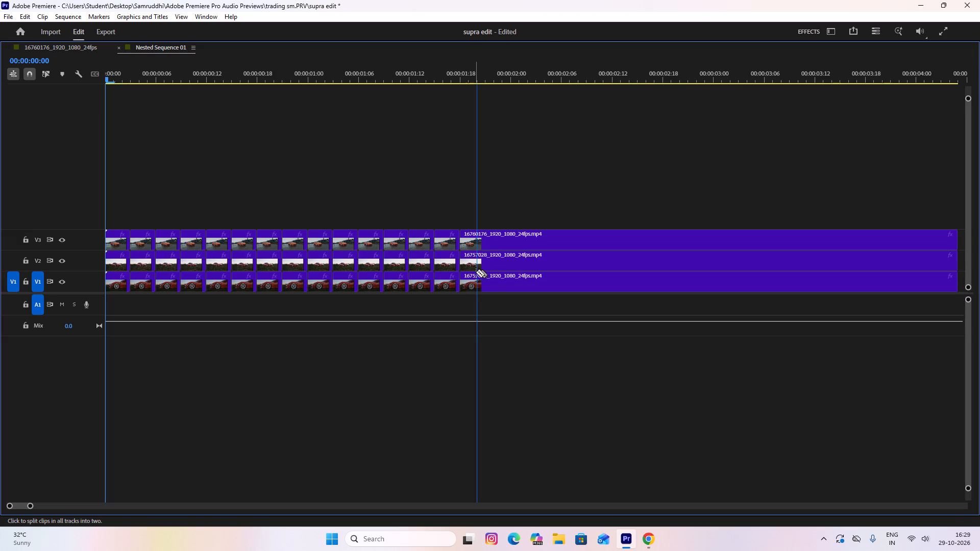
pyautogui.keyDown('shift'); pyautogui.click(485, 277); pyautogui.keyUp('shift')
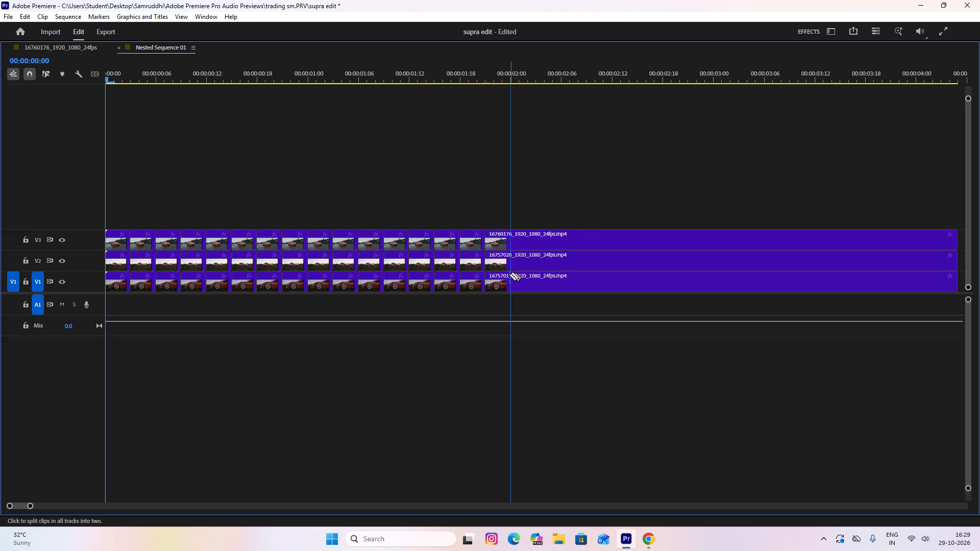
pyautogui.keyDown('shift'); pyautogui.click(509, 275); pyautogui.keyUp('shift')
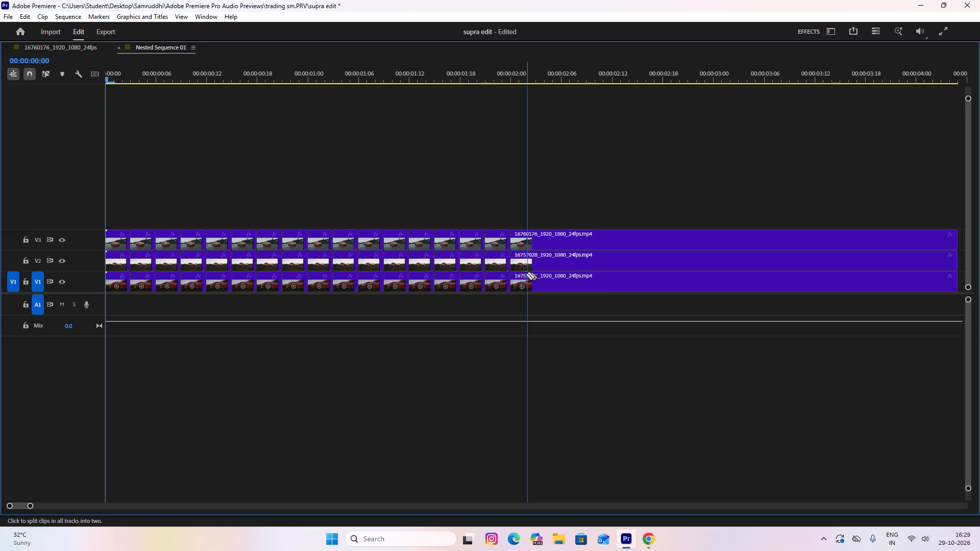
# Split the clips on all three video tracks every three frames from 00:00:02:03 through 00:00:03:00.
pyautogui.keyDown('shift'); pyautogui.click(538, 278); pyautogui.keyUp('shift')
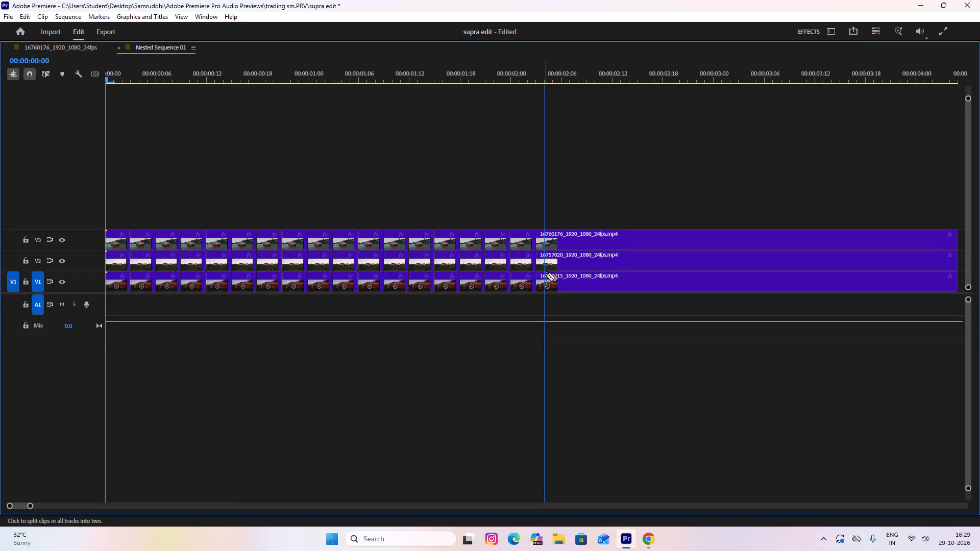
pyautogui.keyDown('shift'); pyautogui.click(561, 275); pyautogui.keyUp('shift')
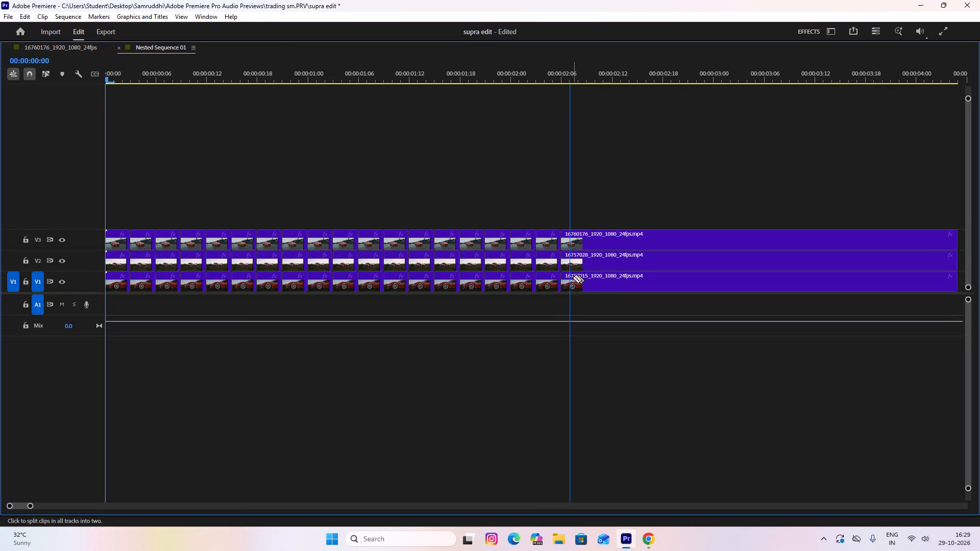
pyautogui.keyDown('shift'); pyautogui.click(584, 278); pyautogui.keyUp('shift')
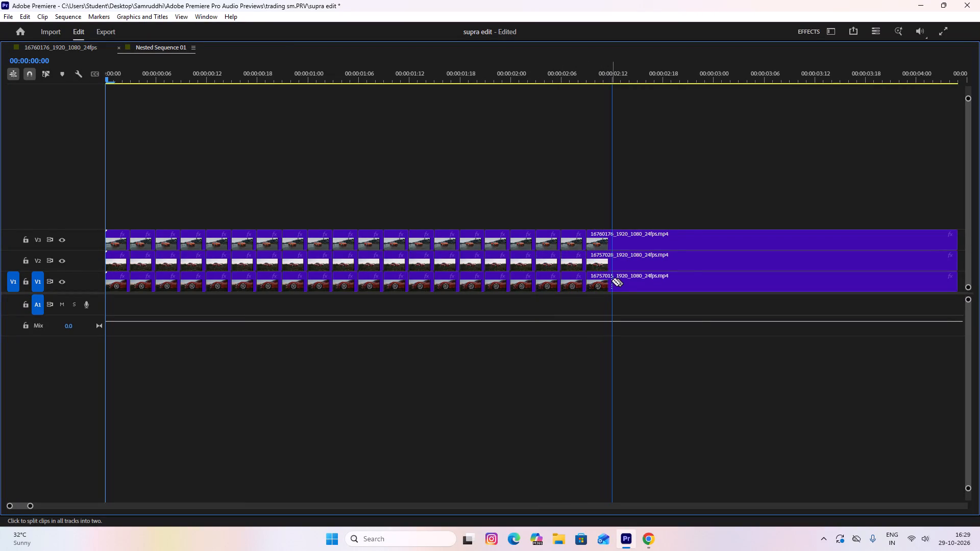
pyautogui.keyDown('shift'); pyautogui.click(611, 281); pyautogui.keyUp('shift')
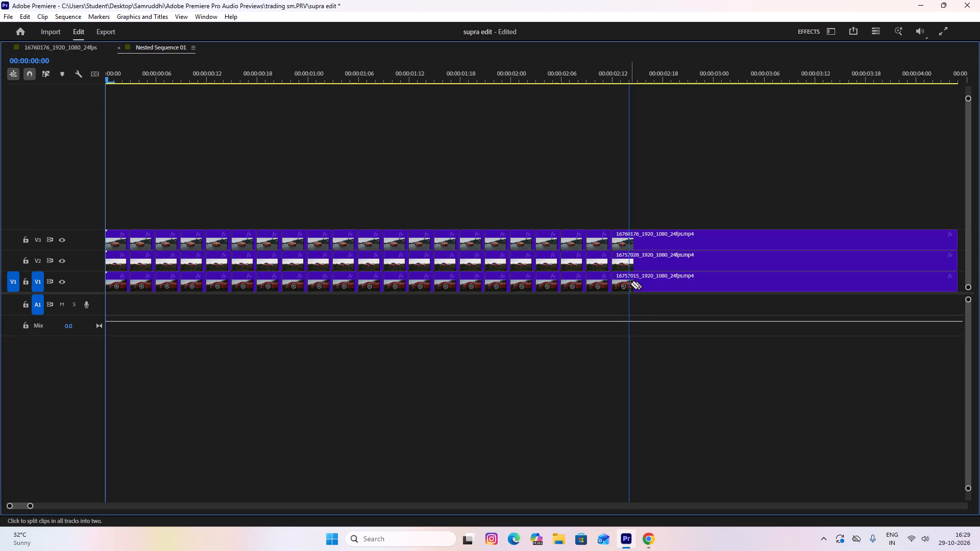
pyautogui.keyDown('shift'); pyautogui.click(637, 284); pyautogui.keyUp('shift')
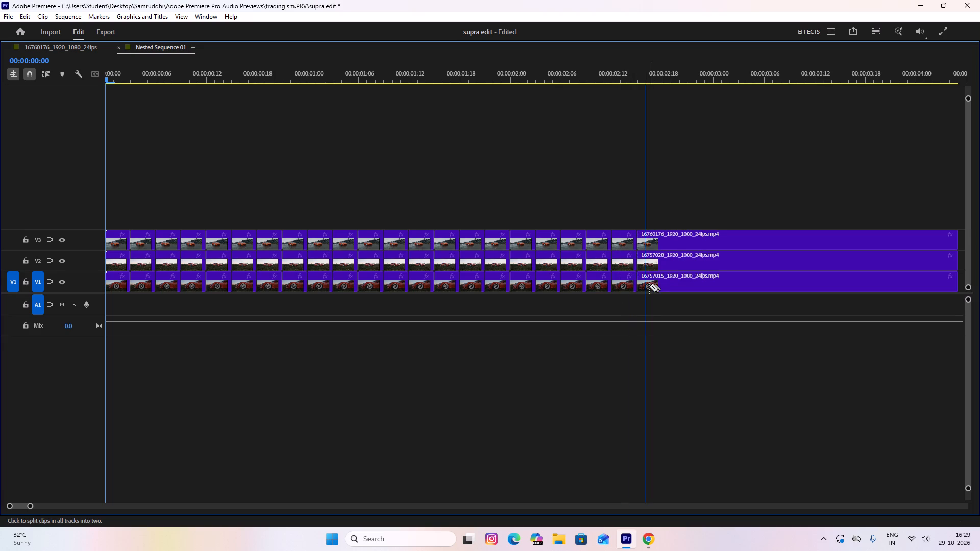
pyautogui.keyDown('shift'); pyautogui.click(664, 288); pyautogui.keyUp('shift')
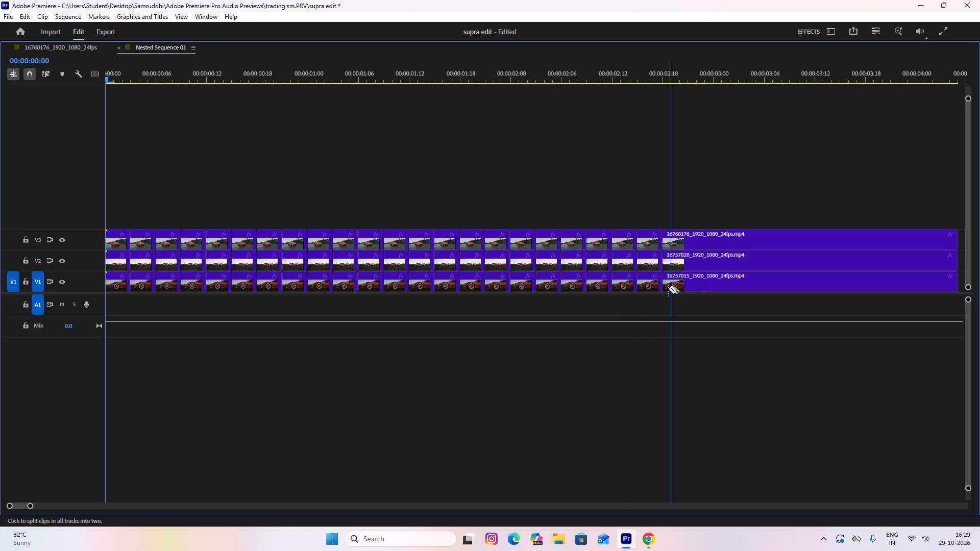
pyautogui.keyDown('shift'); pyautogui.click(687, 291); pyautogui.keyUp('shift')
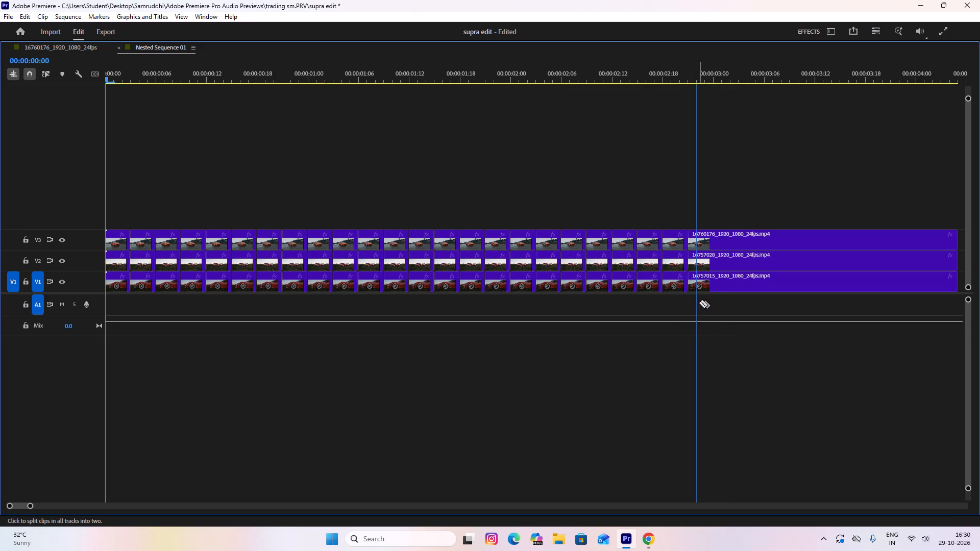
pyautogui.keyDown('shift'); pyautogui.click(714, 306); pyautogui.keyUp('shift')
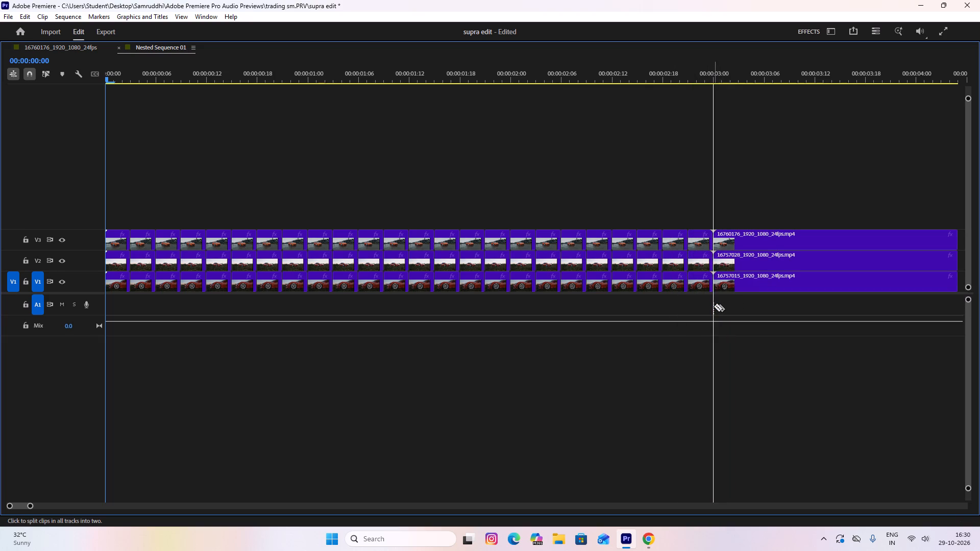
# Split the clips on all three video tracks every three frames from 00:00:03:03 through 00:00:04:03.
pyautogui.keyDown('shift'); pyautogui.click(740, 308); pyautogui.keyUp('shift')
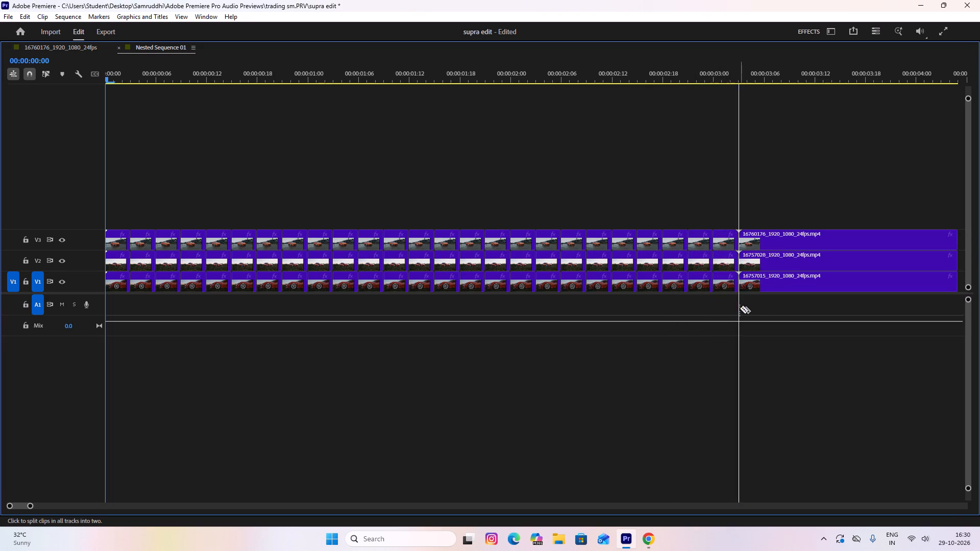
pyautogui.keyDown('shift'); pyautogui.click(766, 313); pyautogui.keyUp('shift')
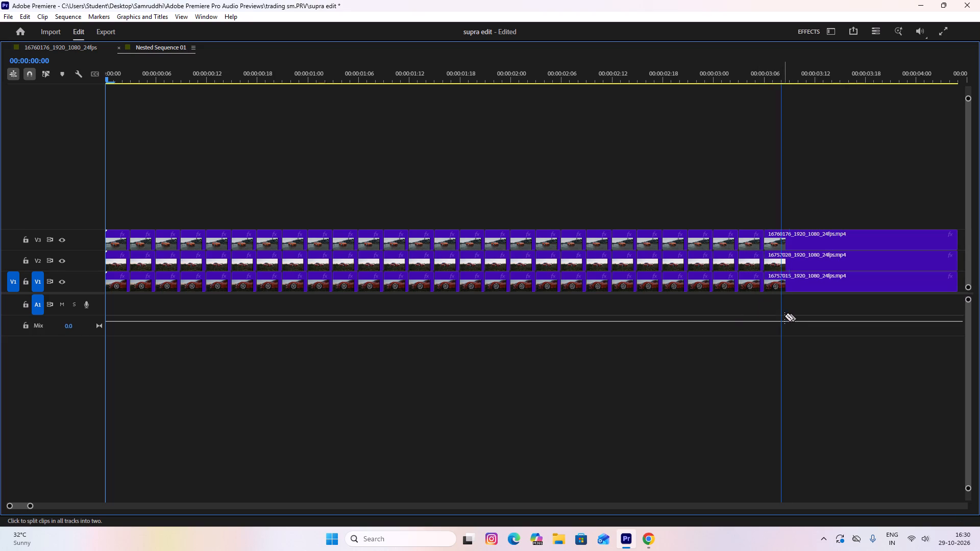
pyautogui.keyDown('shift'); pyautogui.click(788, 317); pyautogui.keyUp('shift')
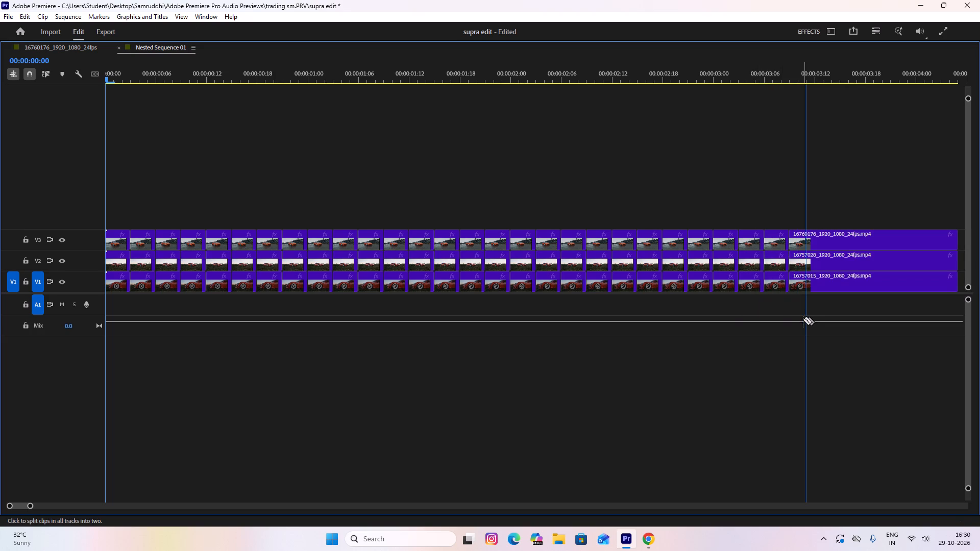
pyautogui.keyDown('shift'); pyautogui.click(816, 322); pyautogui.keyUp('shift')
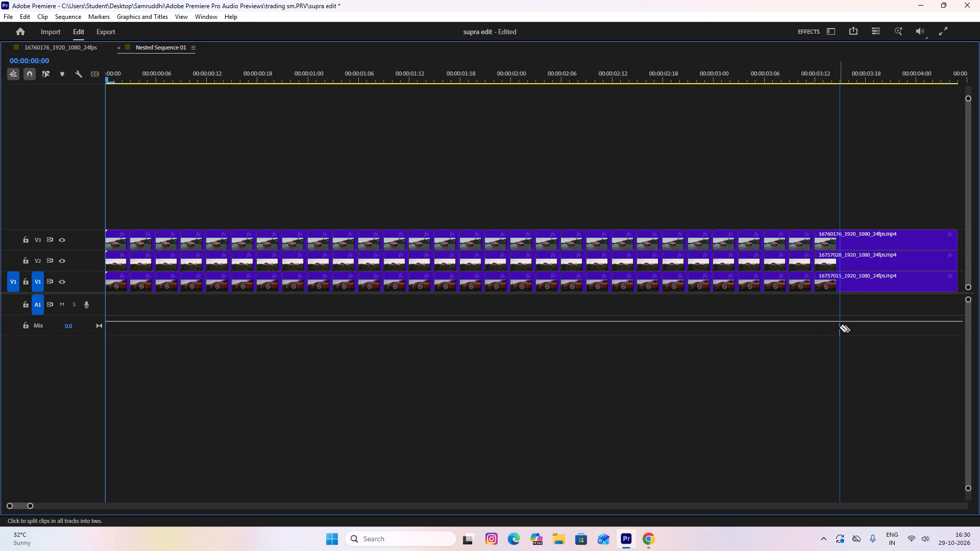
pyautogui.keyDown('shift'); pyautogui.click(839, 327); pyautogui.keyUp('shift')
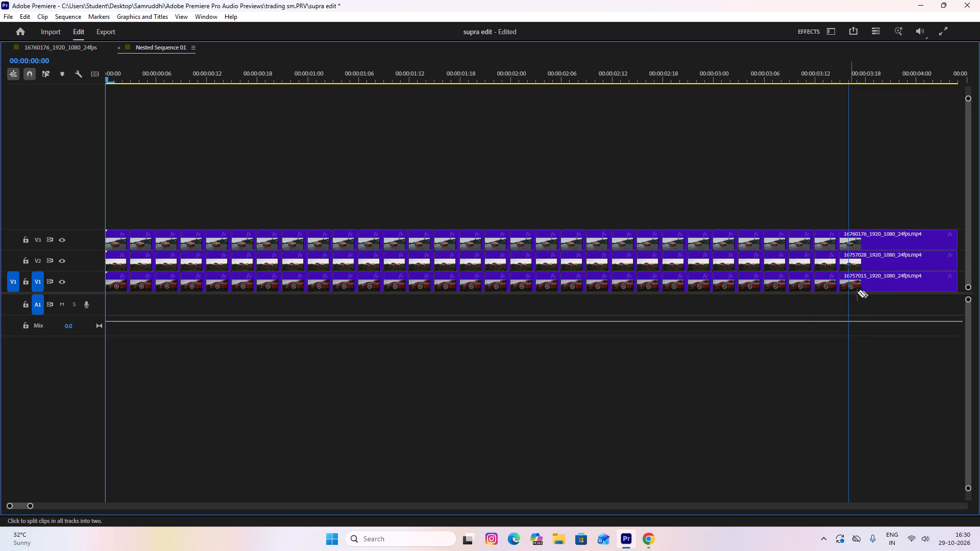
pyautogui.keyDown('shift'); pyautogui.click(865, 294); pyautogui.keyUp('shift')
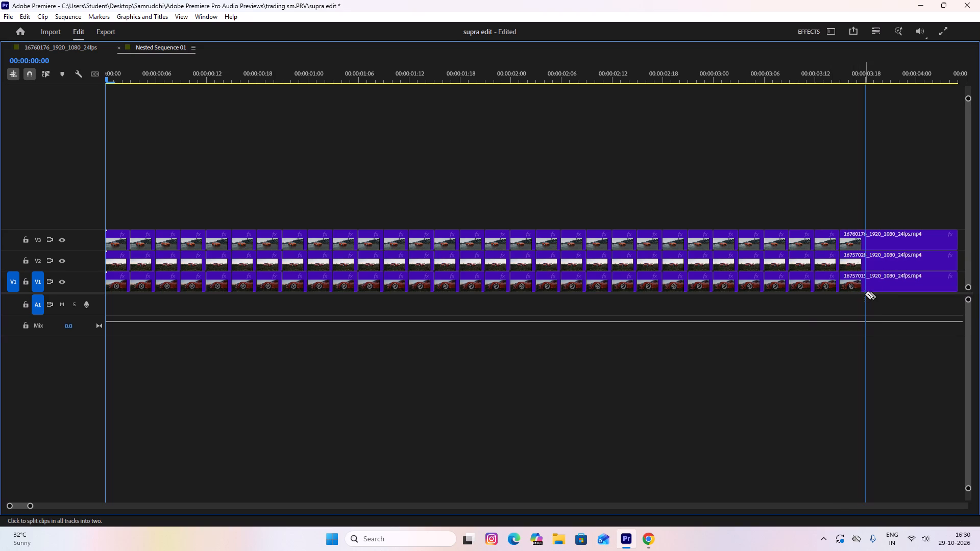
pyautogui.keyDown('shift'); pyautogui.click(864, 290); pyautogui.keyUp('shift')
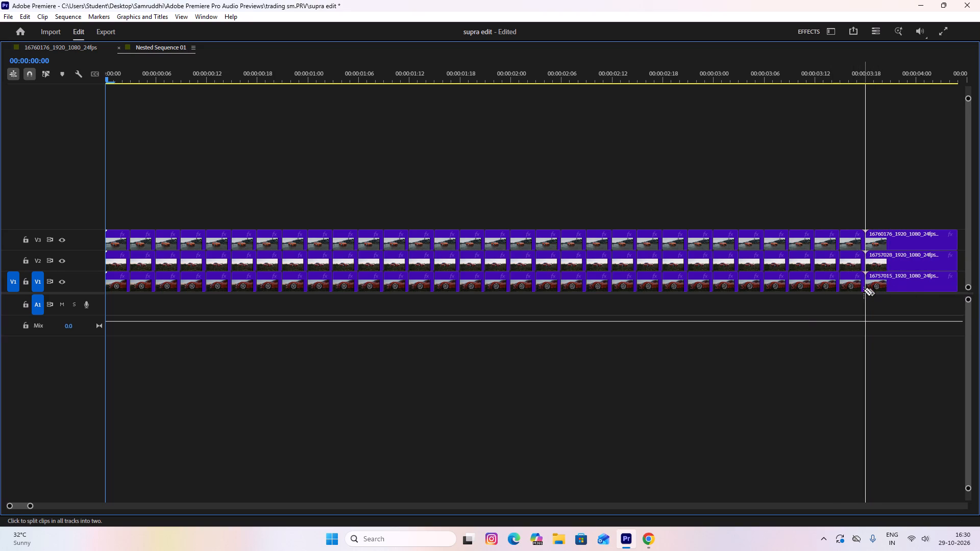
pyautogui.keyDown('shift'); pyautogui.click(890, 288); pyautogui.keyUp('shift')
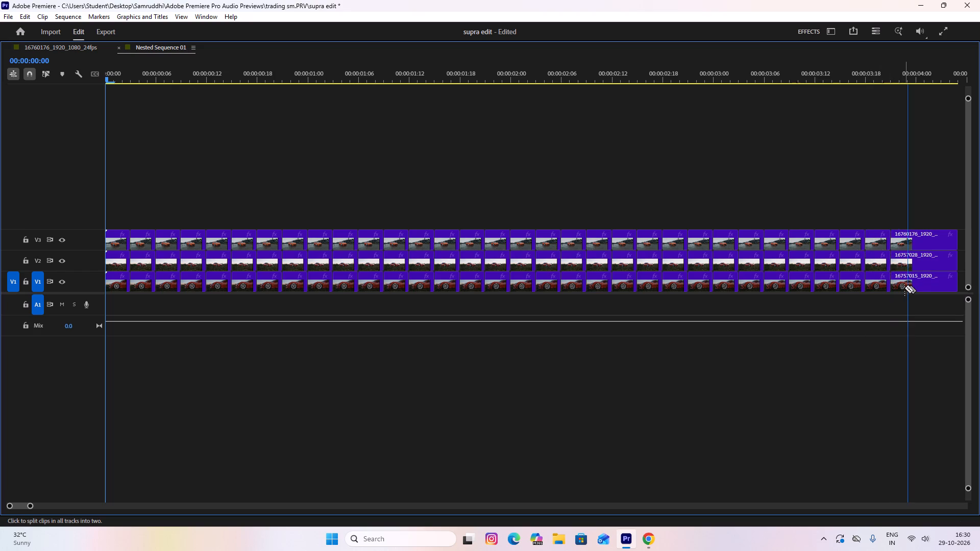
pyautogui.keyDown('shift'); pyautogui.click(915, 288); pyautogui.keyUp('shift')
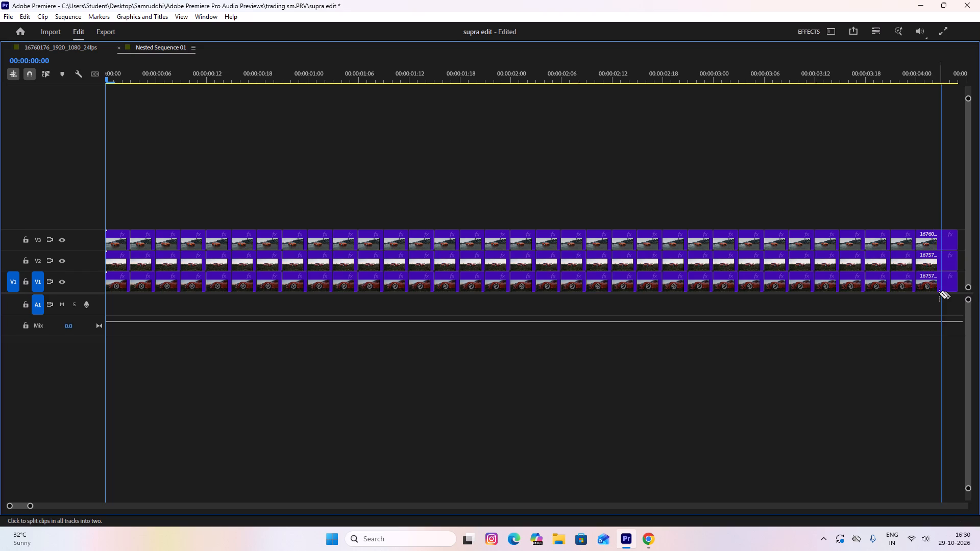
pyautogui.keyDown('shift'); pyautogui.click(939, 293); pyautogui.keyUp('shift')
pyautogui.keyDown('shift'); pyautogui.click(939, 289); pyautogui.keyUp('shift')
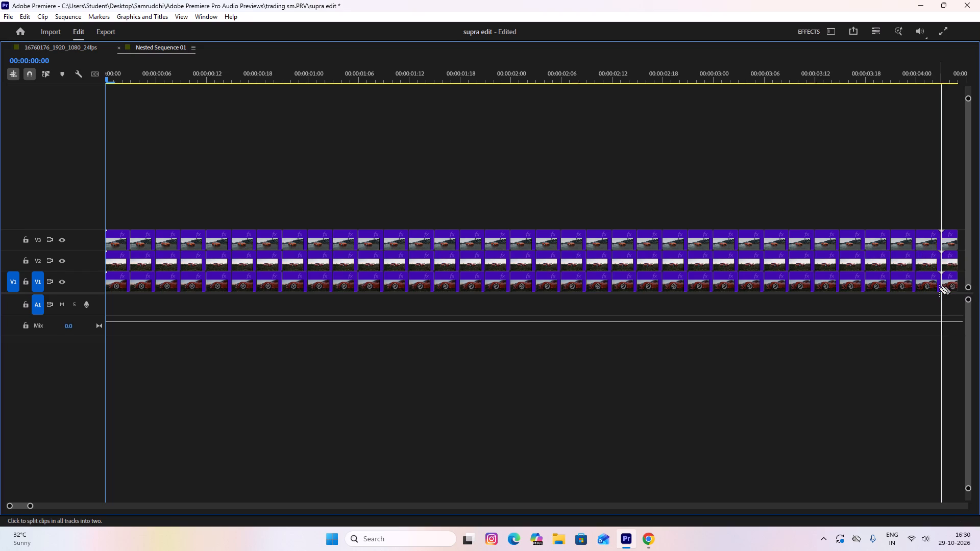
# Examine the three-frame cuts on all three tracks of Nested Sequence 01, from the last pieces back to the first.
pyautogui.keyDown('alt'); pyautogui.scroll(3, 858, 300); pyautogui.keyUp('alt')
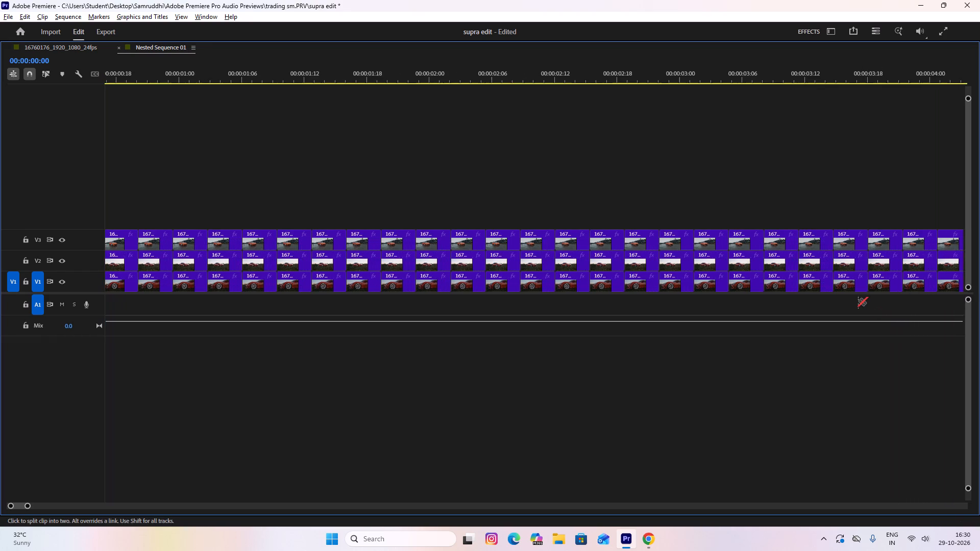
pyautogui.keyDown('alt'); pyautogui.scroll(-6, 858, 300); pyautogui.keyUp('alt')
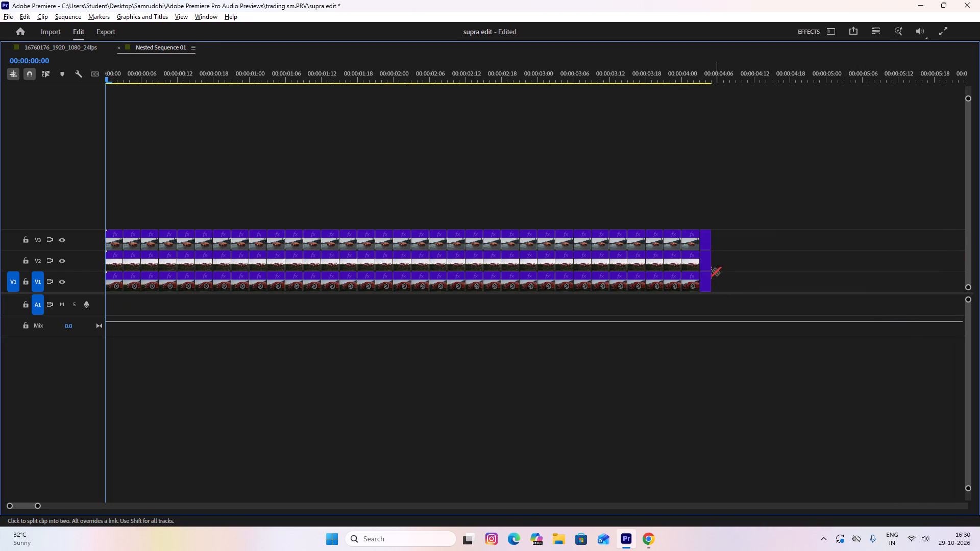
pyautogui.keyDown('alt'); pyautogui.scroll(6, 676, 257); pyautogui.keyUp('alt')
pyautogui.keyDown('alt'); pyautogui.scroll(-1, 678, 253); pyautogui.keyUp('alt')
pyautogui.keyDown('alt'); pyautogui.scroll(1, 678, 253); pyautogui.keyUp('alt')
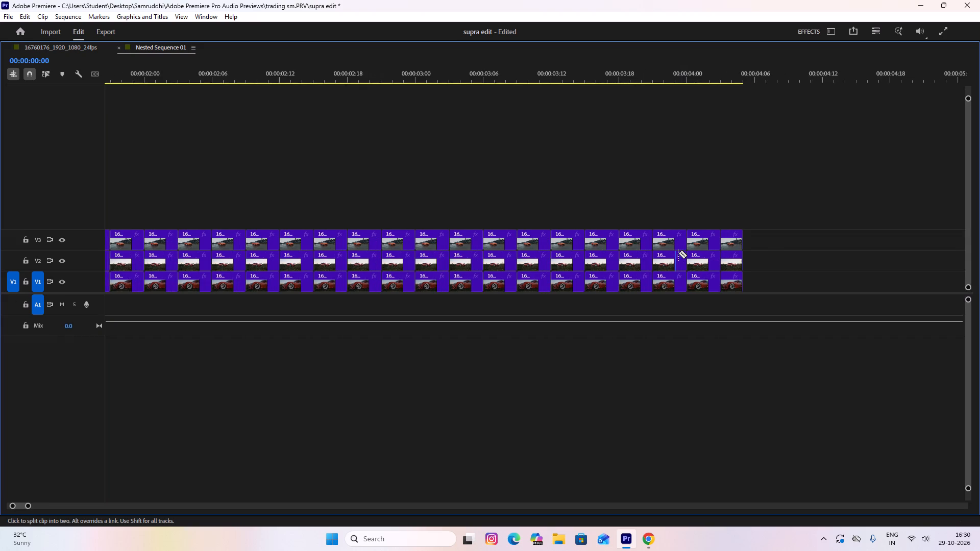
pyautogui.keyDown('alt'); pyautogui.scroll(7, 678, 253); pyautogui.keyUp('alt')
pyautogui.scroll(2, 678, 253)
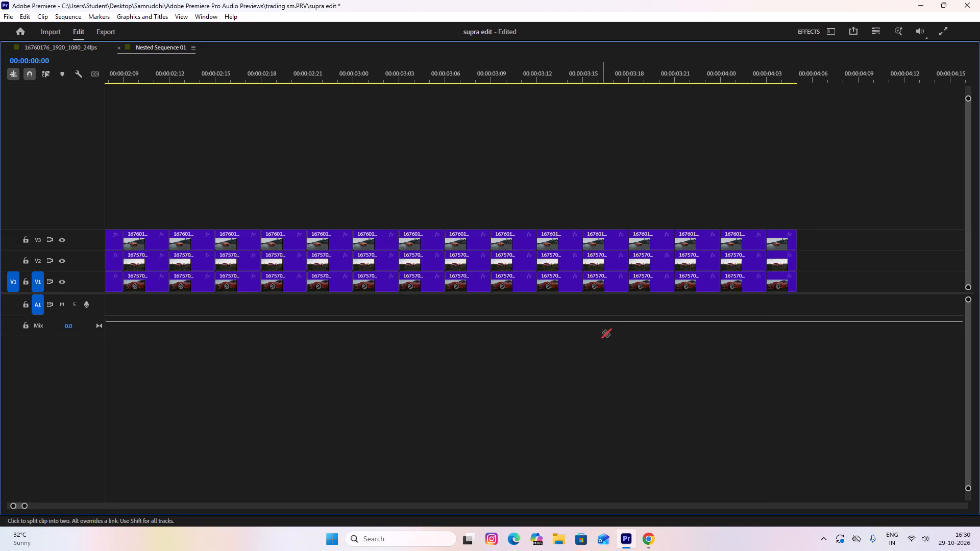
pyautogui.keyDown('alt'); pyautogui.scroll(1, 491, 316); pyautogui.keyUp('alt')
pyautogui.keyDown('alt'); pyautogui.scroll(-11, 491, 316); pyautogui.keyUp('alt')
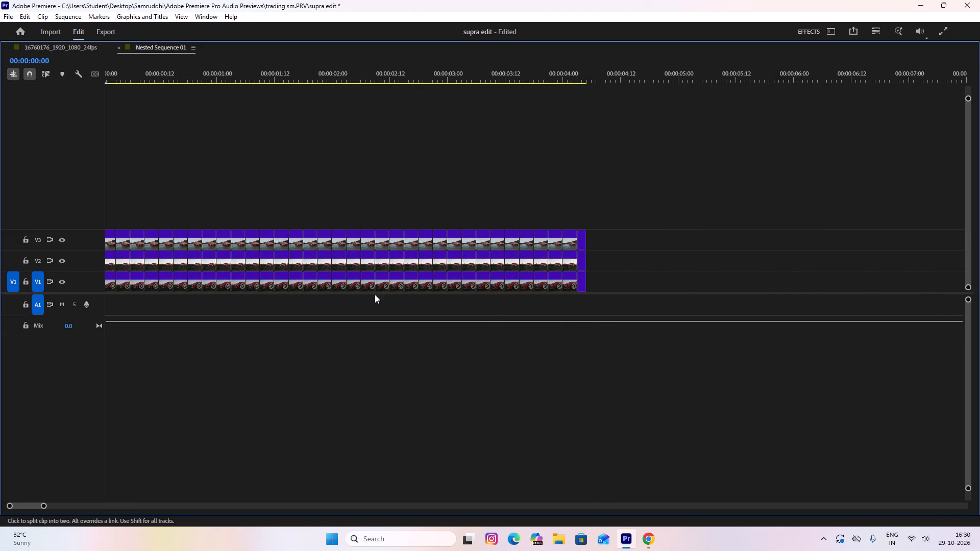
pyautogui.keyDown('alt'); pyautogui.scroll(8, 349, 289); pyautogui.keyUp('alt')
pyautogui.scroll(10, 352, 286)
pyautogui.scroll(-2, 356, 283)
pyautogui.scroll(1, 356, 283)
pyautogui.scroll(-1, 357, 282)
pyautogui.scroll(4, 357, 282)
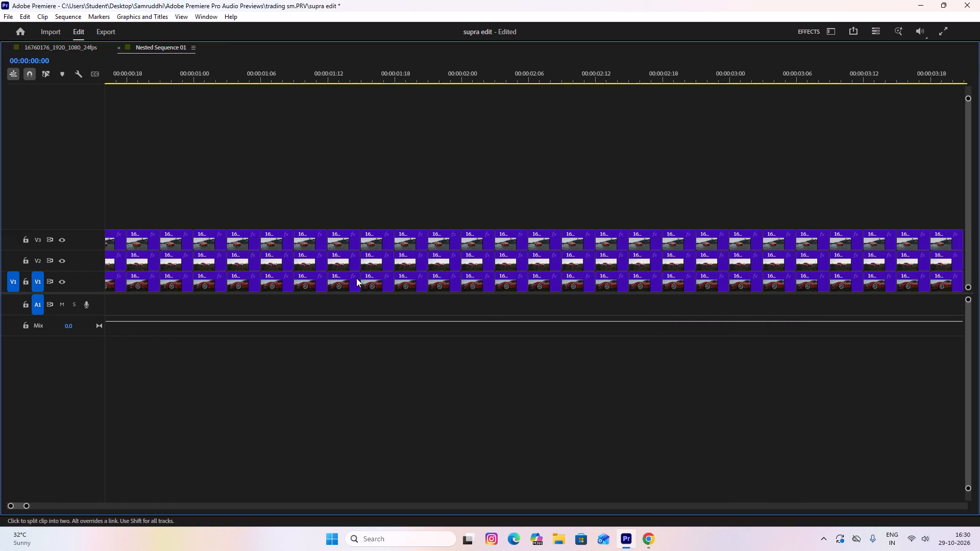
pyautogui.scroll(20, 356, 278)
pyautogui.scroll(6, 357, 277)
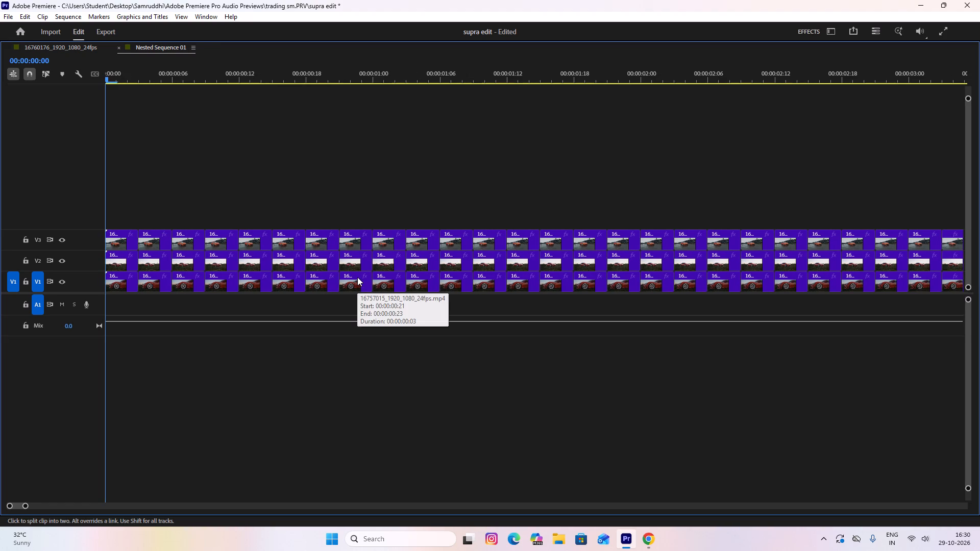
pyautogui.scroll(5, 180, 266)
pyautogui.scroll(4, 101, 241)
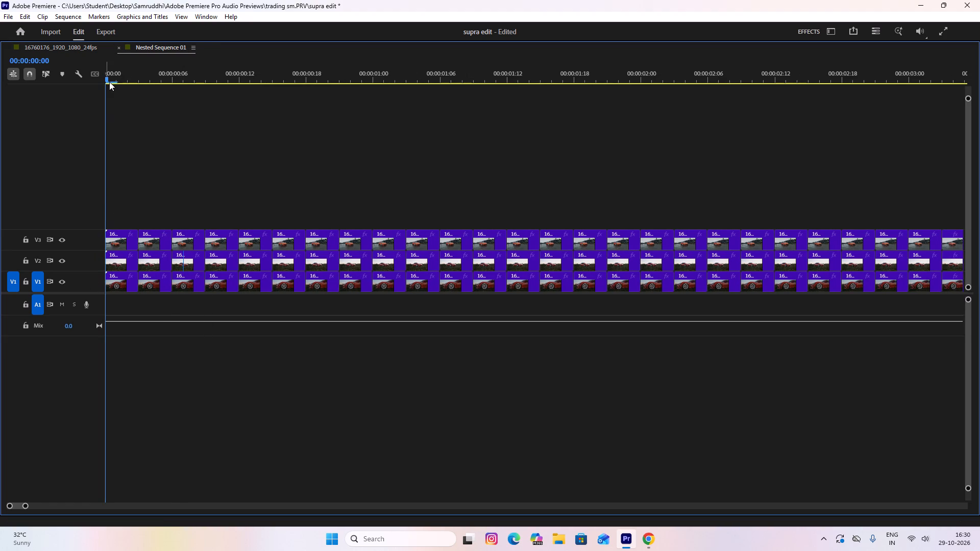
pyautogui.moveTo(105, 78); pyautogui.dragTo(66, 82)
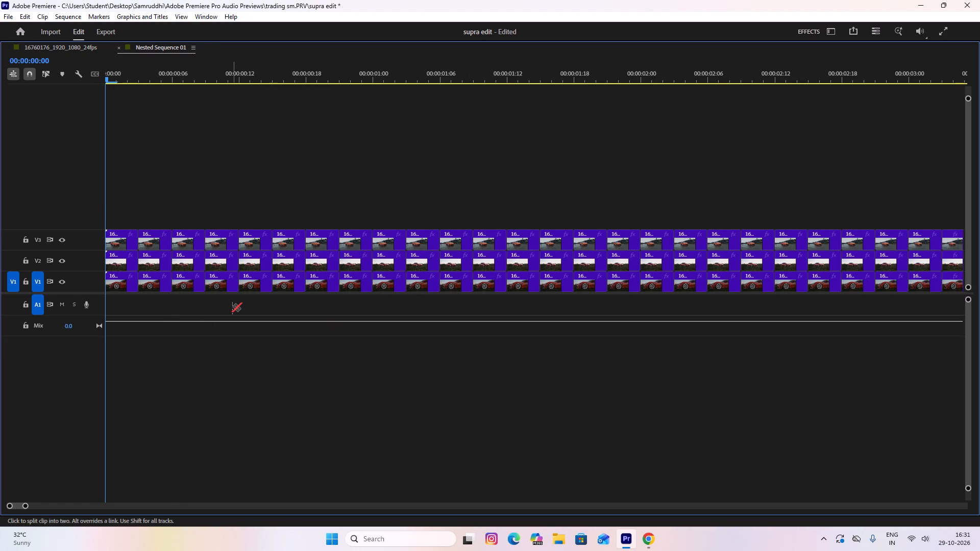
pyautogui.keyDown('alt'); pyautogui.scroll(3, 232, 306); pyautogui.keyUp('alt')
pyautogui.scroll(5, 232, 306)
pyautogui.keyDown('alt'); pyautogui.scroll(-8, 232, 306); pyautogui.keyUp('alt')
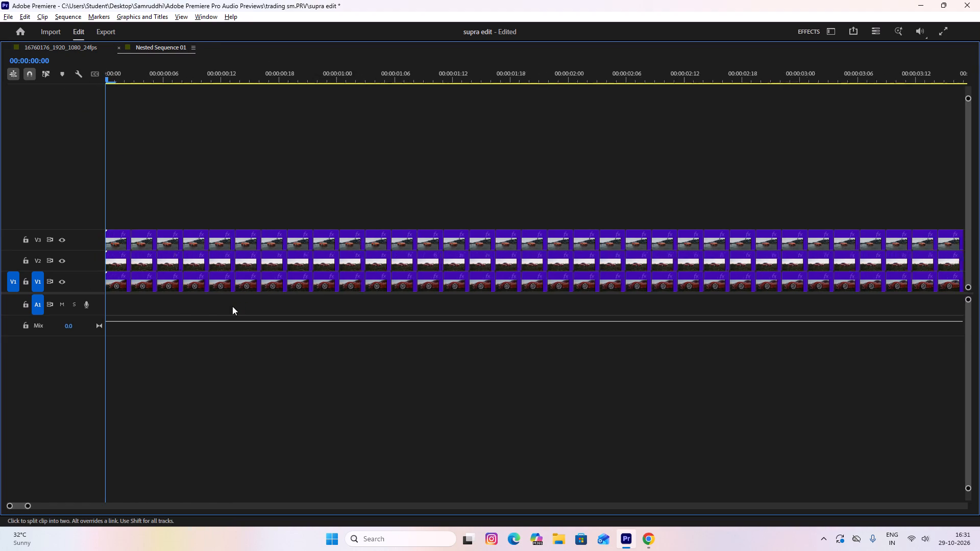
pyautogui.keyDown('alt'); pyautogui.scroll(-2, 232, 306); pyautogui.keyUp('alt')
pyautogui.scroll(7, 232, 306)
pyautogui.scroll(-1, 232, 306)
pyautogui.scroll(12, 232, 306)
pyautogui.scroll(-1, 232, 306)
pyautogui.scroll(4, 232, 306)
pyautogui.scroll(-1, 232, 306)
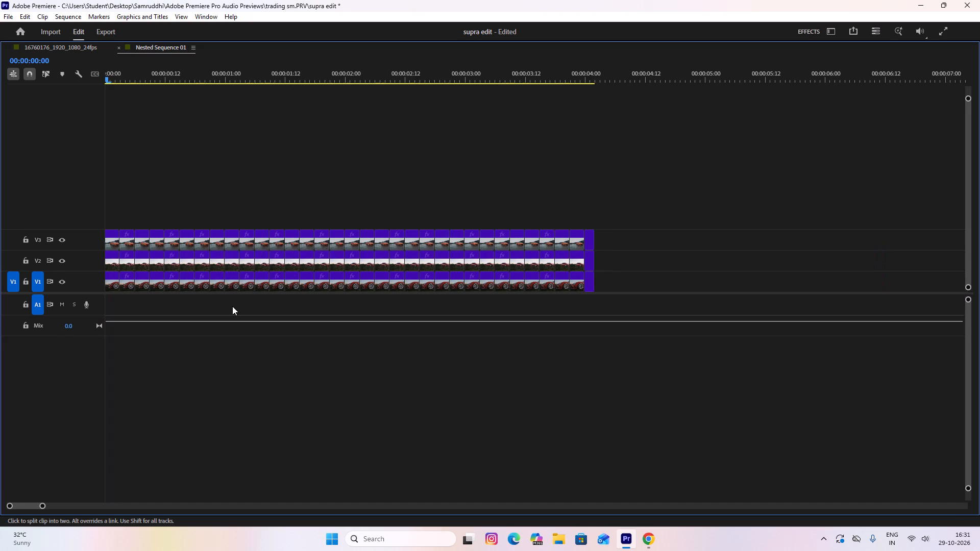
pyautogui.keyDown('alt'); pyautogui.scroll(-9, 232, 306); pyautogui.keyUp('alt')
pyautogui.keyDown('alt'); pyautogui.scroll(9, 232, 306); pyautogui.keyUp('alt')
pyautogui.keyDown('alt'); pyautogui.scroll(-1, 233, 304); pyautogui.keyUp('alt')
pyautogui.keyDown('alt'); pyautogui.scroll(5, 233, 304); pyautogui.keyUp('alt')
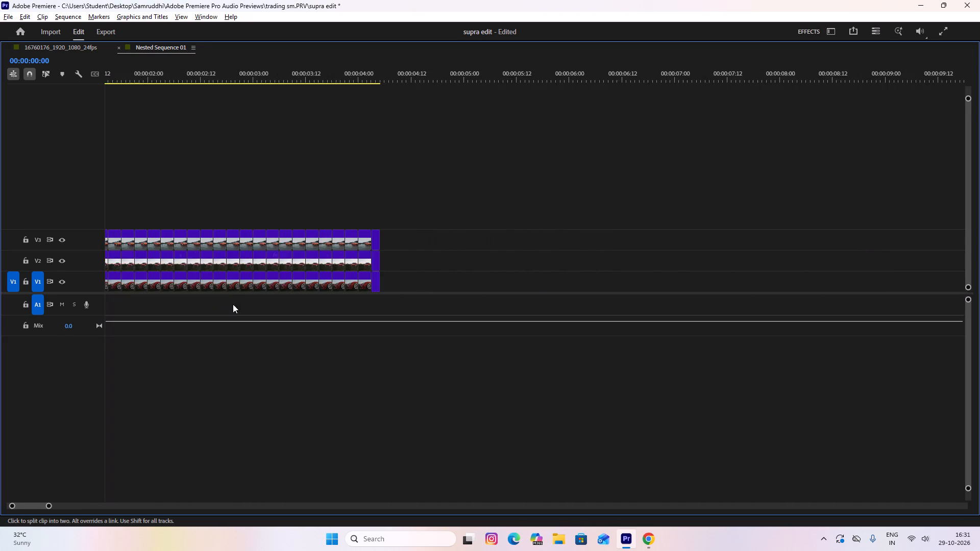
pyautogui.keyDown('alt'); pyautogui.scroll(3, 233, 304); pyautogui.keyUp('alt')
pyautogui.keyDown('alt'); pyautogui.scroll(-2, 233, 304); pyautogui.keyUp('alt')
pyautogui.keyDown('alt'); pyautogui.scroll(5, 233, 304); pyautogui.keyUp('alt')
pyautogui.scroll(1, 233, 304)
pyautogui.scroll(-2, 233, 304)
pyautogui.scroll(9, 233, 304)
pyautogui.scroll(-1, 248, 294)
pyautogui.scroll(8, 248, 294)
pyautogui.scroll(-1, 248, 294)
pyautogui.scroll(15, 248, 294)
pyautogui.scroll(7, 248, 294)
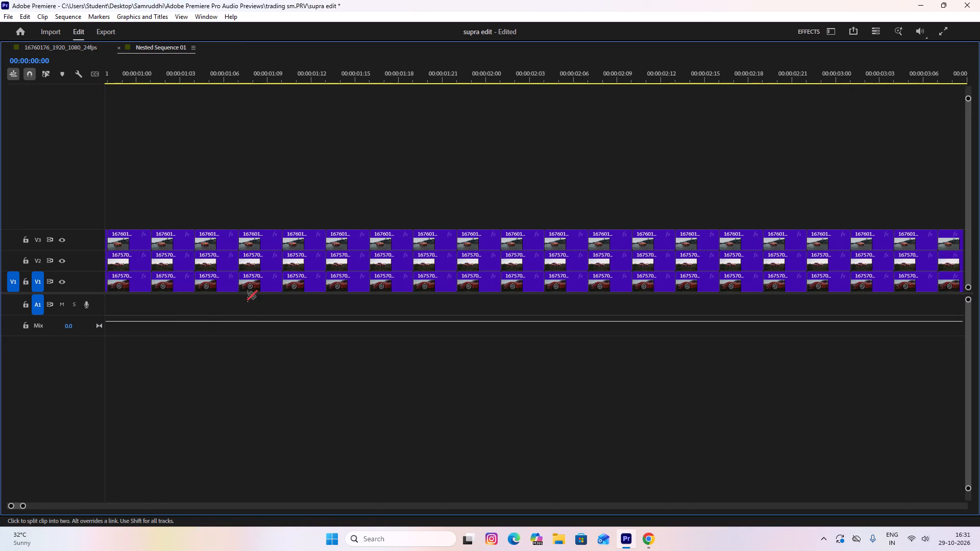
pyautogui.scroll(18, 248, 294)
pyautogui.scroll(8, 248, 294)
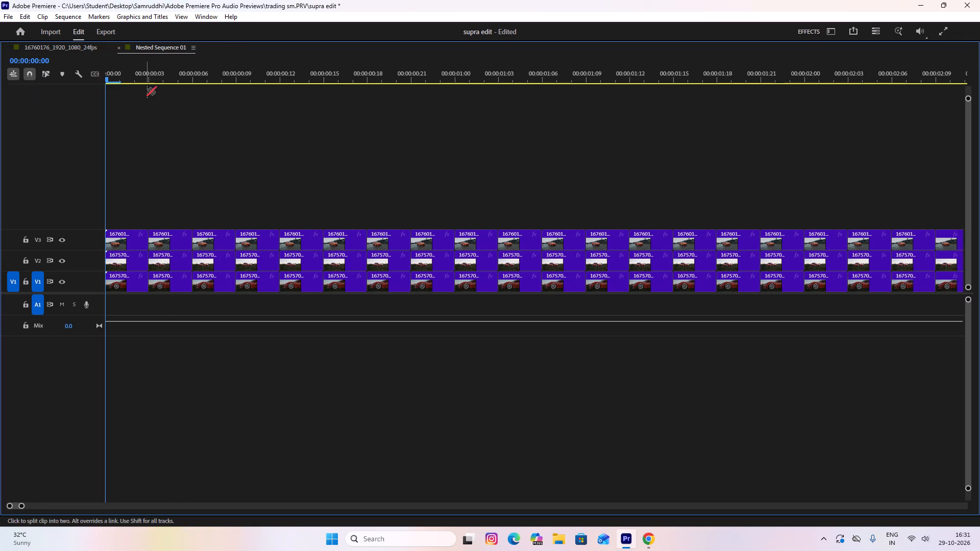
# Delete the V3 pieces at 00:00:00:00 and 00:00:00:03 and the V2 piece at 00:00:00:00 in Nested Sequence 01.
pyautogui.press('`')
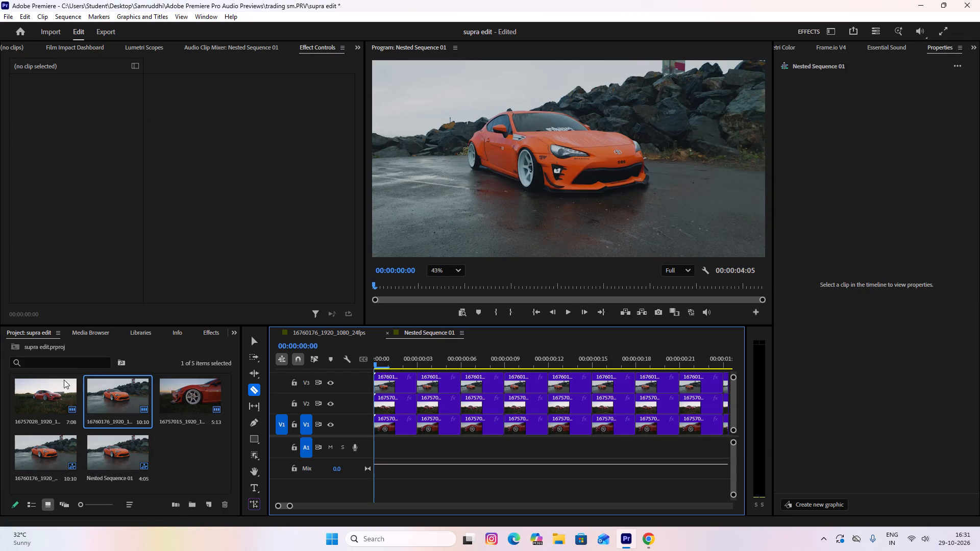
pyautogui.click(250, 340)
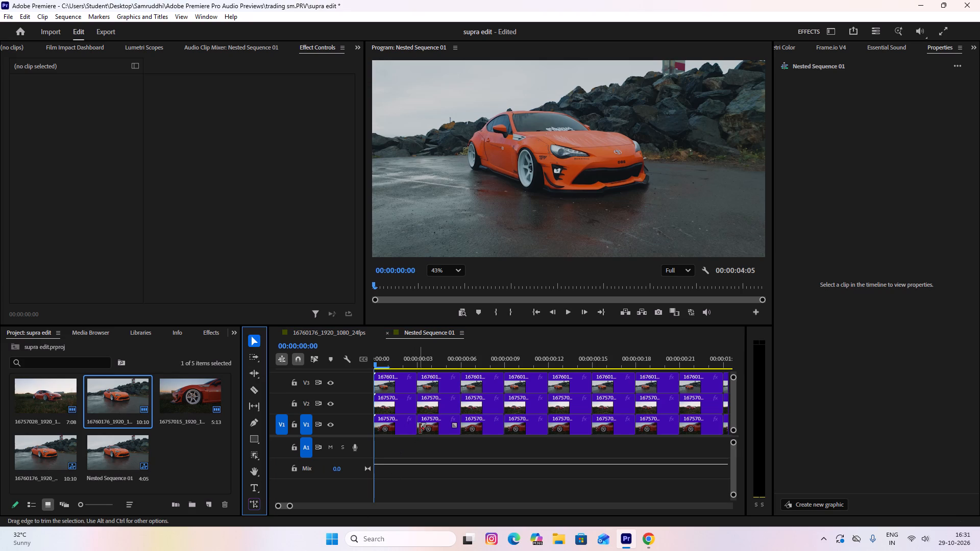
pyautogui.press('`')
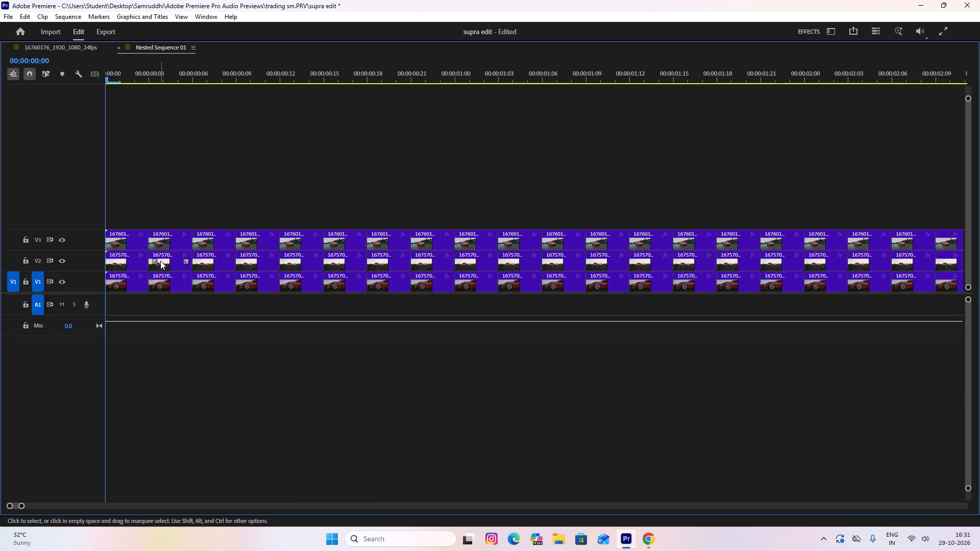
pyautogui.scroll(4, 160, 261)
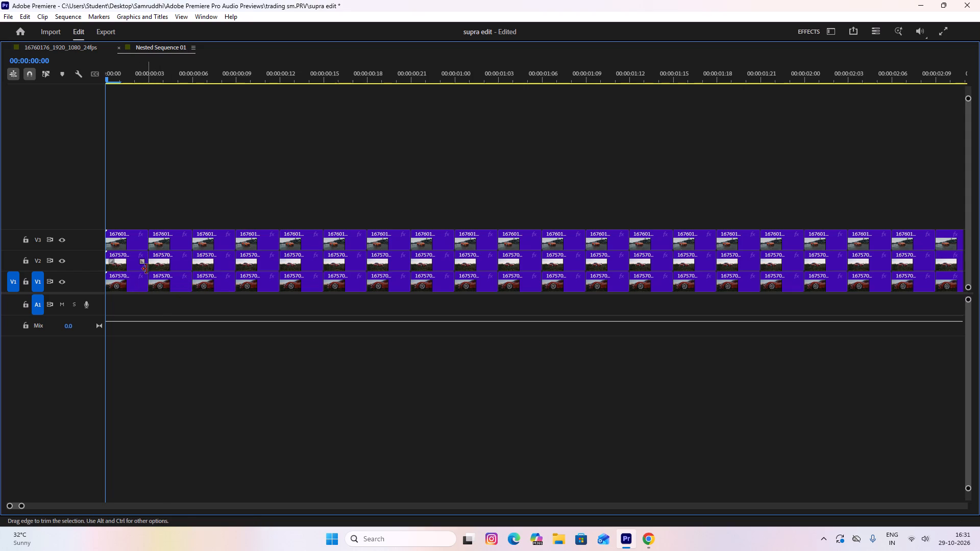
pyautogui.click(121, 239)
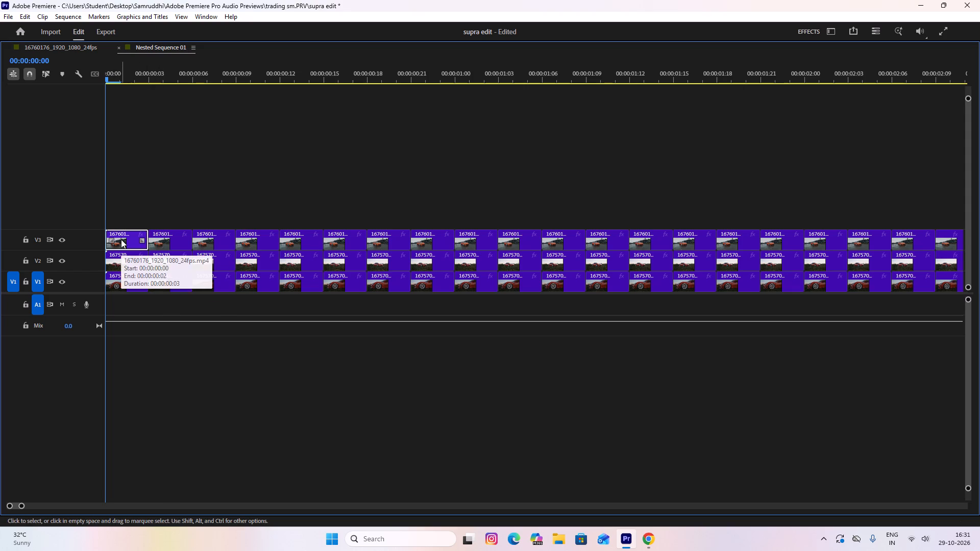
pyautogui.press('Delete')
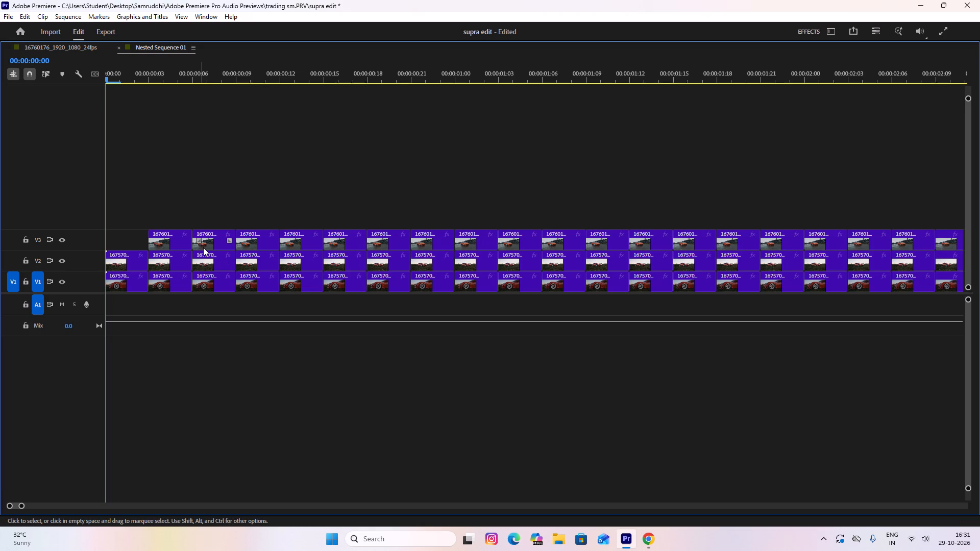
pyautogui.press('Delete')
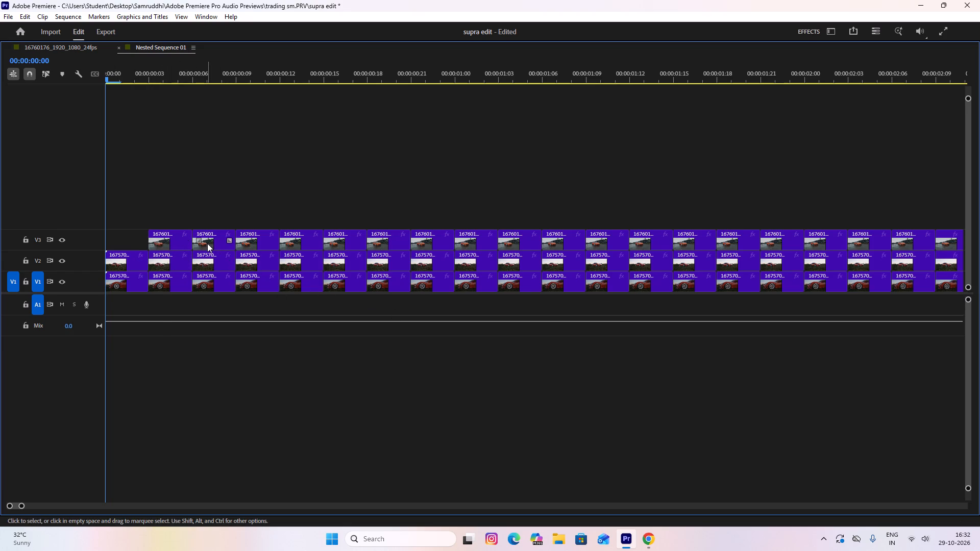
pyautogui.click(163, 246)
pyautogui.press('Delete')
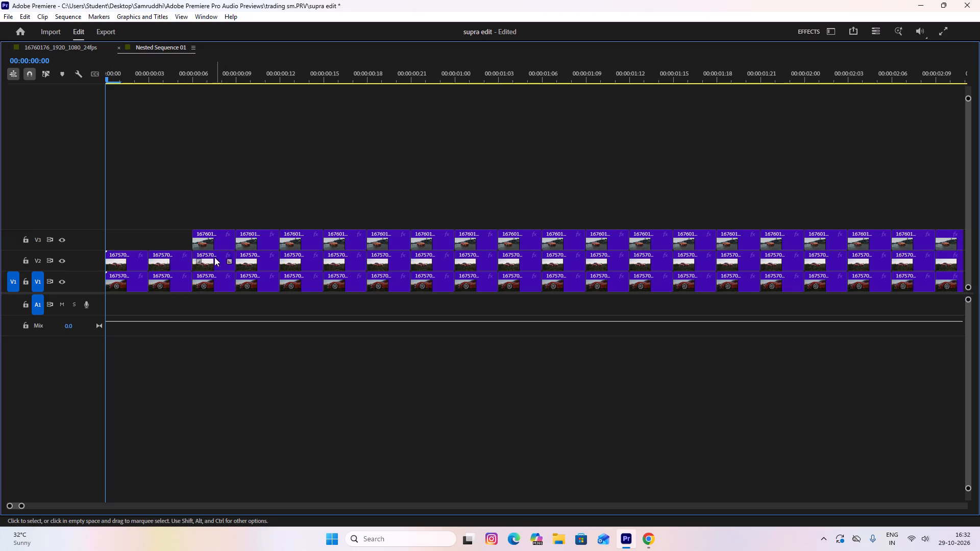
pyautogui.click(122, 262)
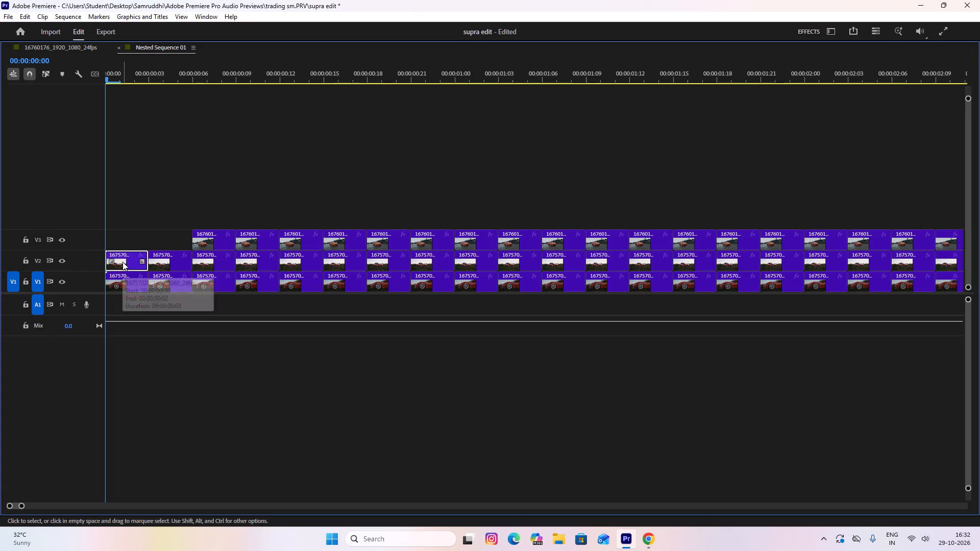
pyautogui.press('Delete')
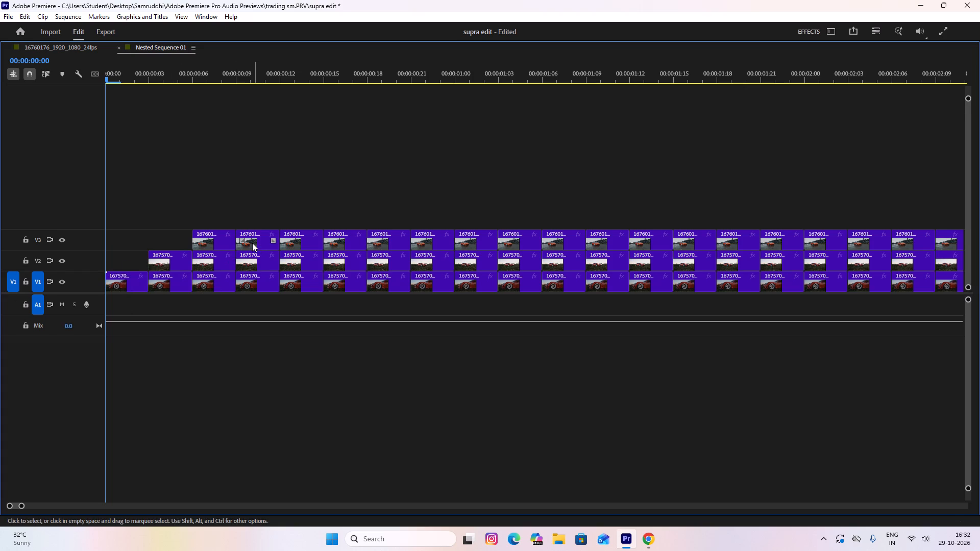
# Delete the V2 piece at 00:00:00:09 and the V3 pieces at 00:00:00:09 and 00:00:00:12.
pyautogui.click(254, 264)
pyautogui.press('Delete')
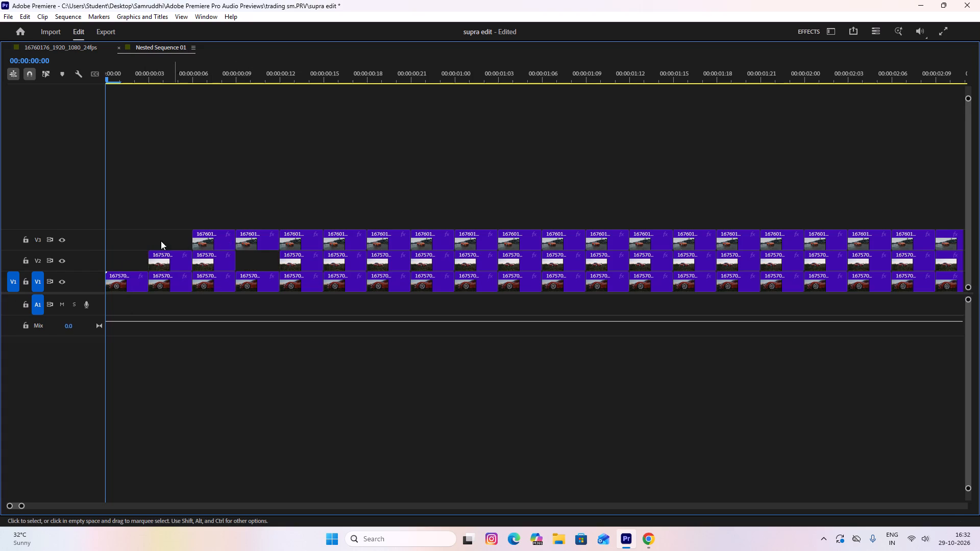
pyautogui.click(257, 244)
pyautogui.press('Delete')
pyautogui.click(287, 244)
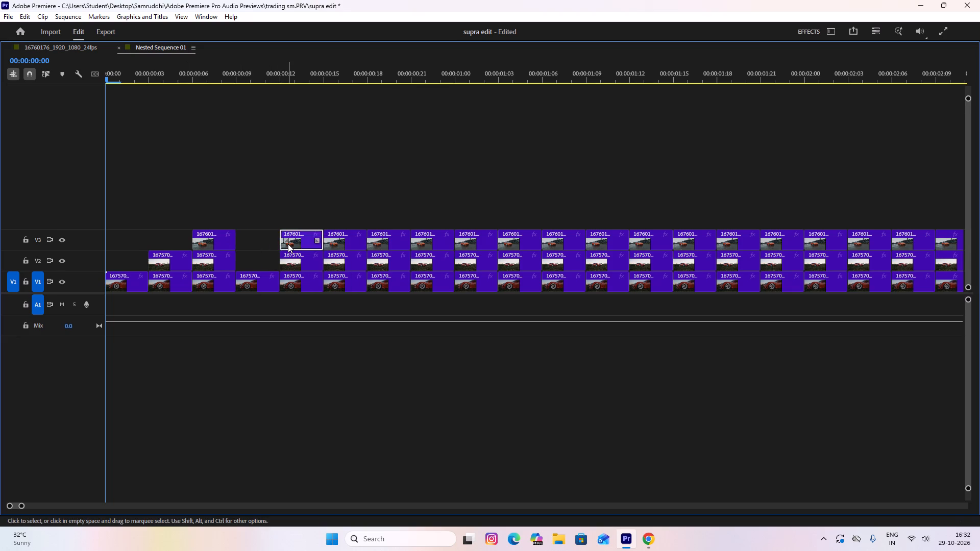
pyautogui.press('Delete')
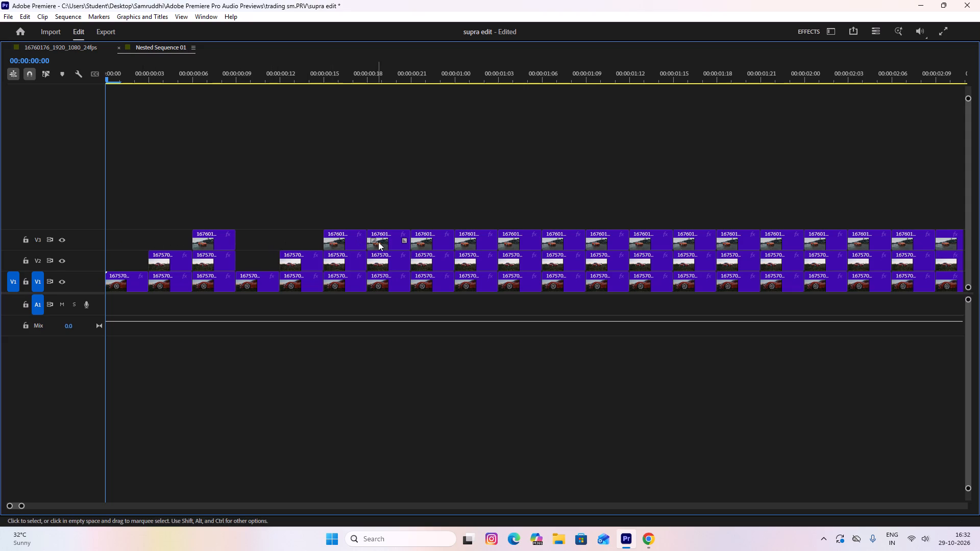
pyautogui.press('Delete')
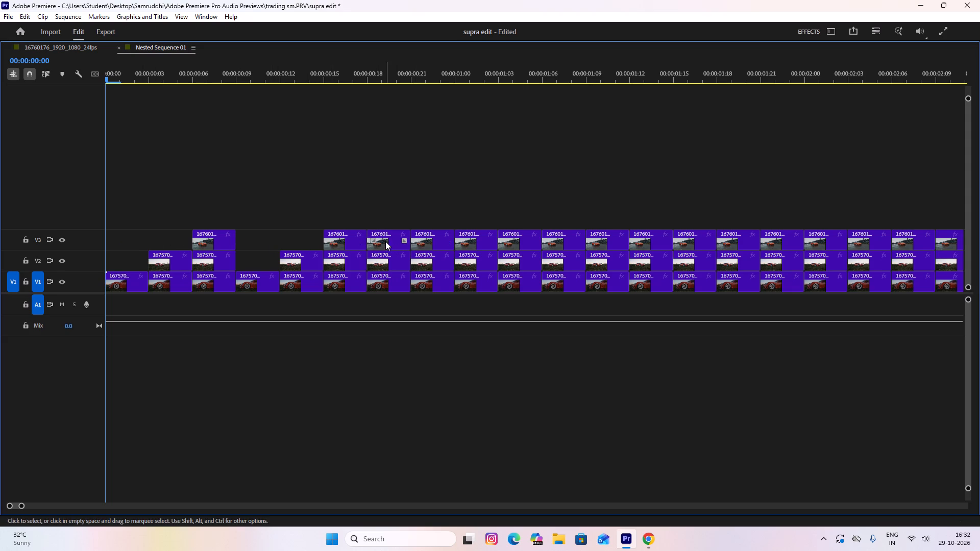
# Delete the V3 pieces starting at 00:00:00:18 and 00:00:00:21.
pyautogui.click(385, 241)
pyautogui.press('Delete')
pyautogui.click(413, 241)
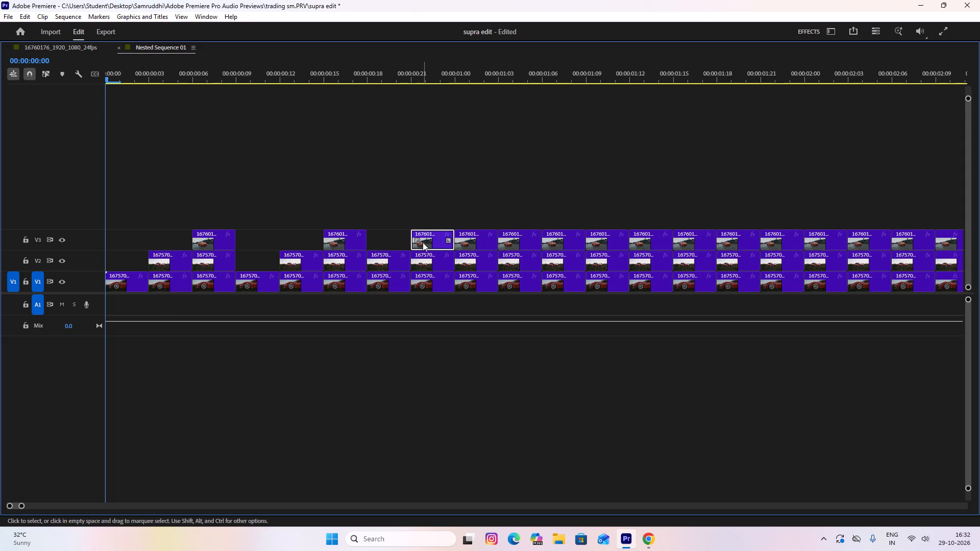
pyautogui.click(423, 242)
pyautogui.press('Delete')
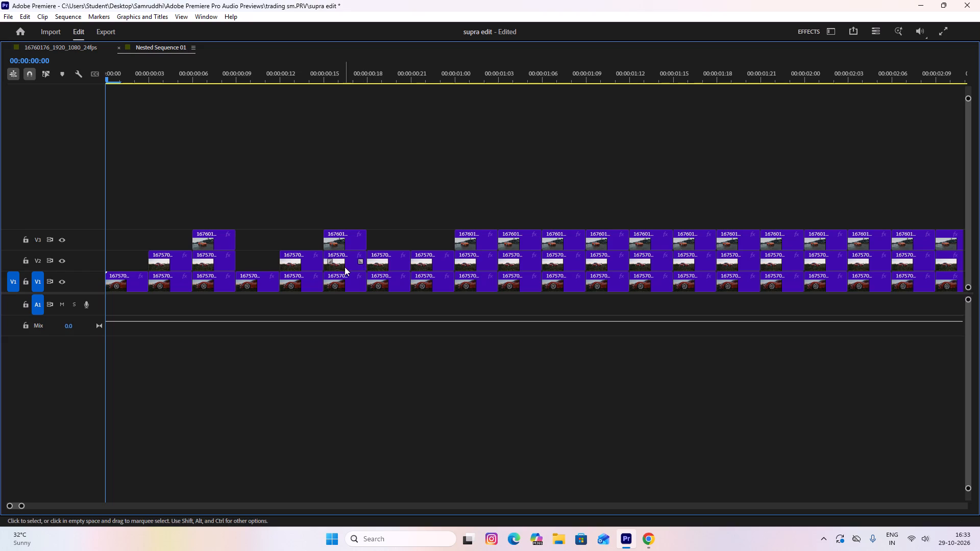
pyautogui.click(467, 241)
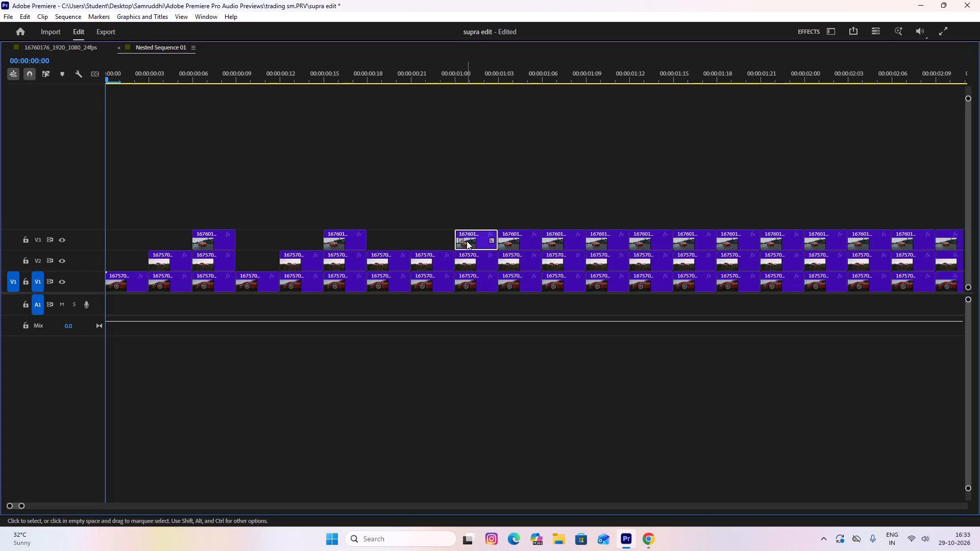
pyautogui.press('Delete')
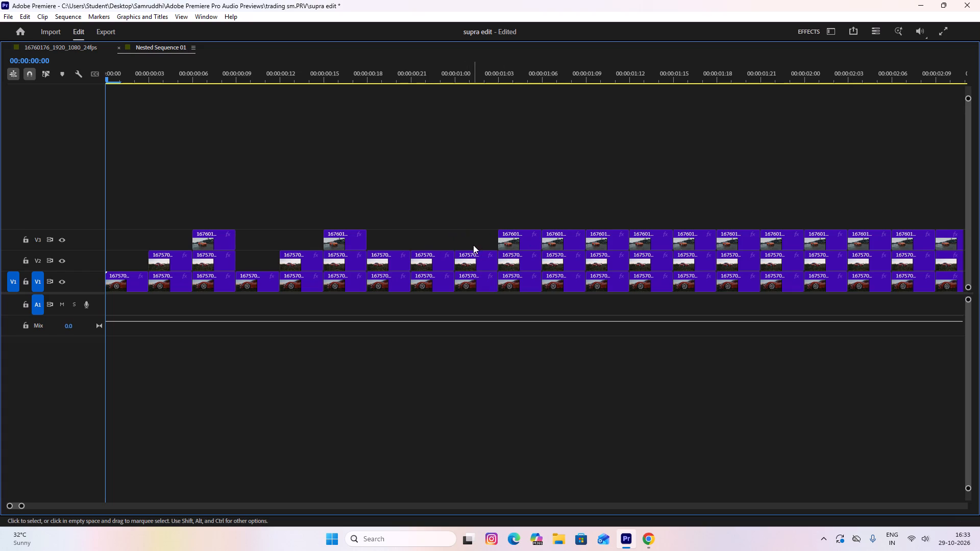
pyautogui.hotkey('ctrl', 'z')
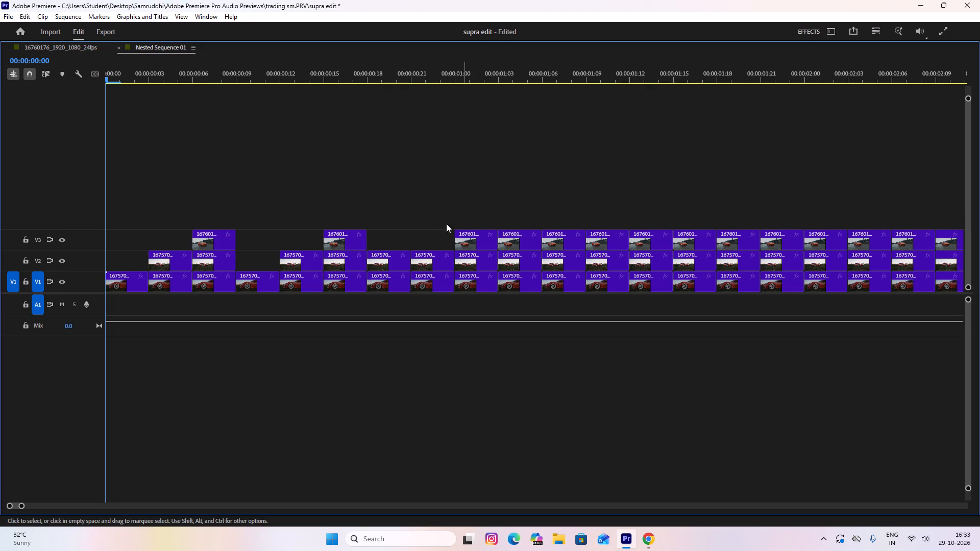
# Delete the V2 pieces at 00:00:00:18 and 00:00:01:03 and the V3 pieces at 00:00:01:03 and 00:00:01:06.
pyautogui.click(396, 267)
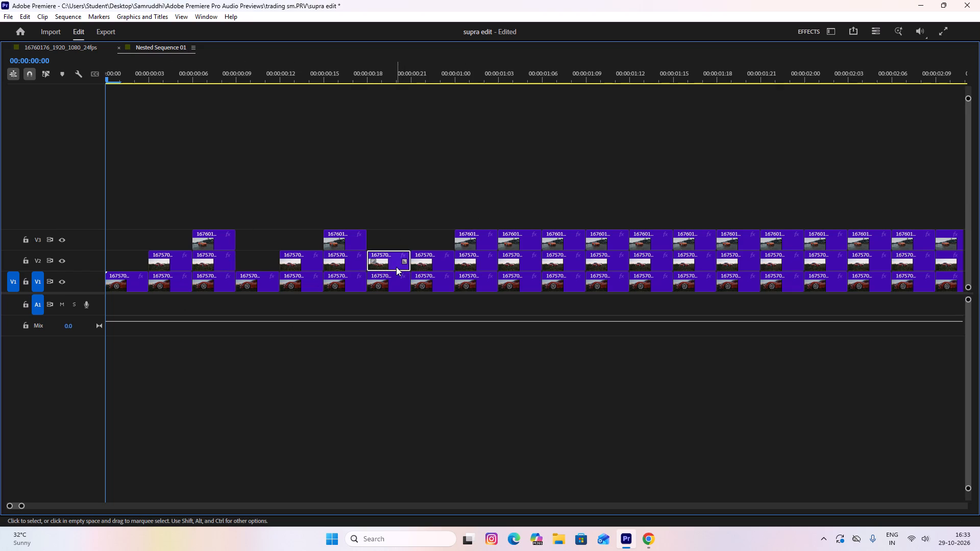
pyautogui.press('Delete')
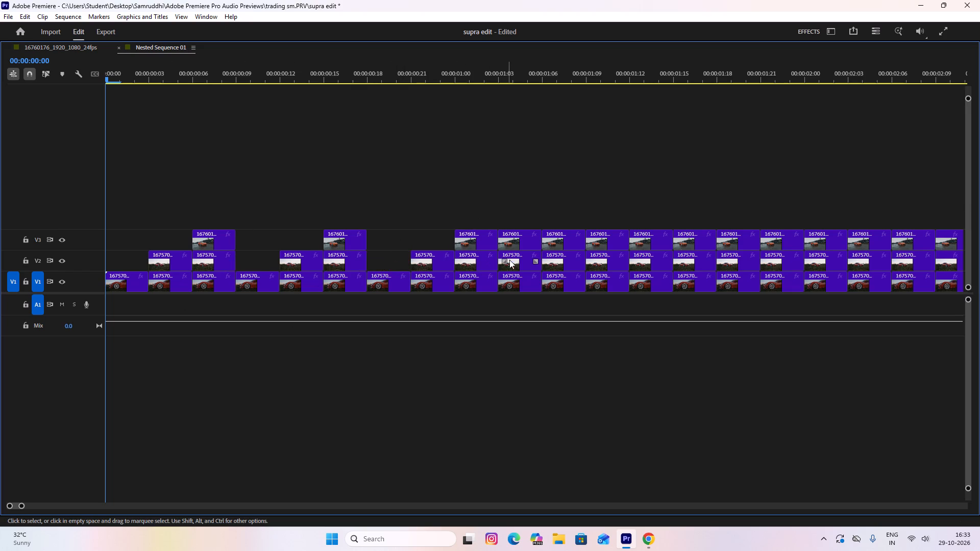
pyautogui.click(514, 246)
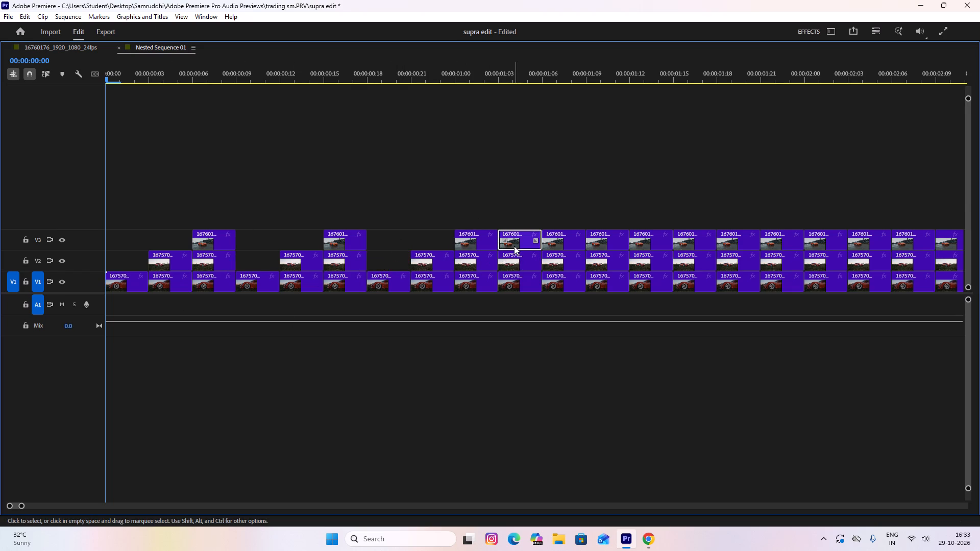
pyautogui.press('Delete')
pyautogui.click(566, 244)
pyautogui.press('Delete')
pyautogui.click(518, 259)
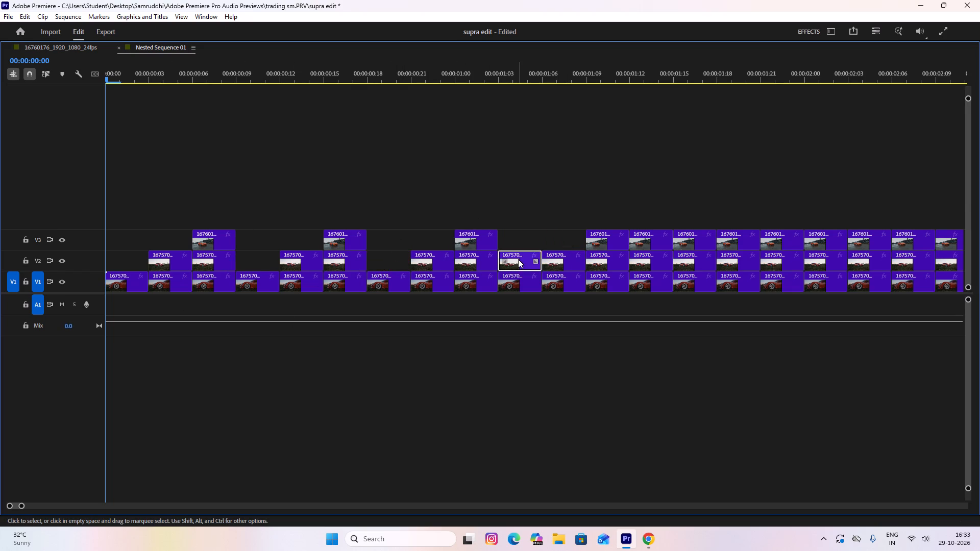
pyautogui.press('Delete')
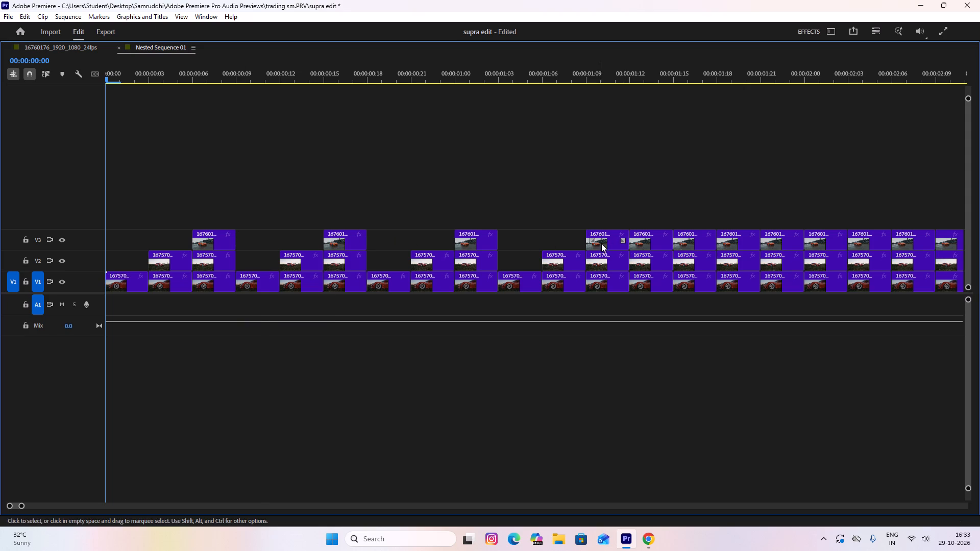
# Delete the V3 pieces at 00:00:01:12 and 00:00:01:15 and the V2 piece at 00:00:01:12.
pyautogui.click(648, 241)
pyautogui.press('Delete')
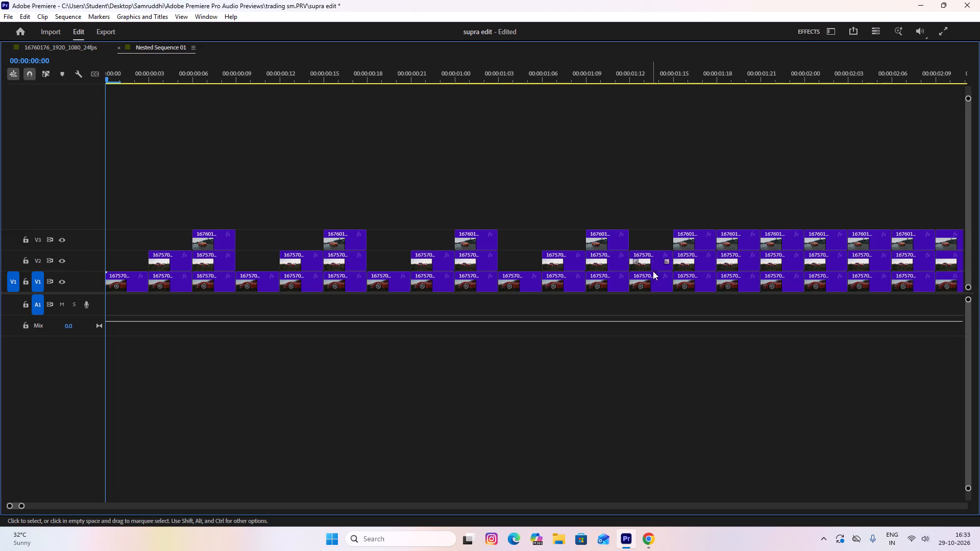
pyautogui.click(649, 268)
pyautogui.press('Delete')
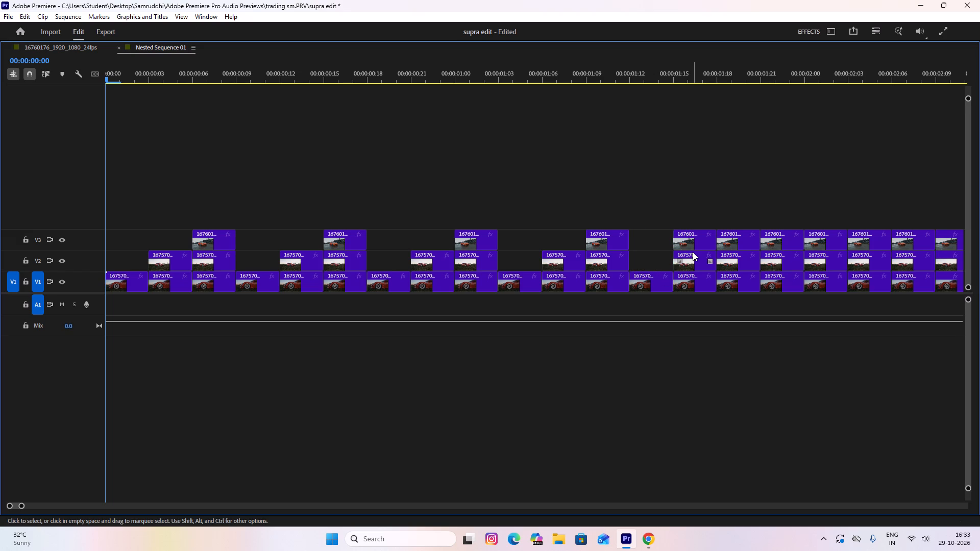
pyautogui.click(689, 238)
pyautogui.press('Delete')
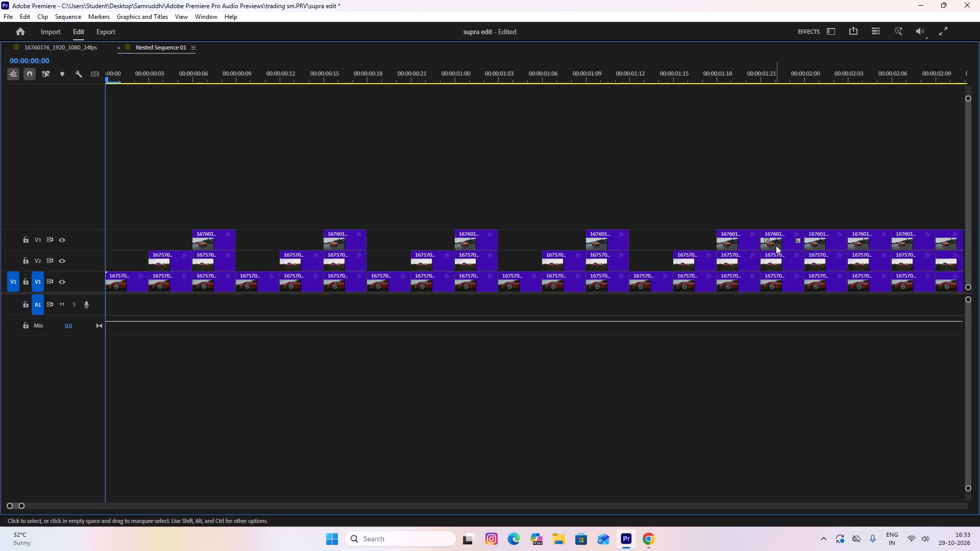
# Delete the V2 piece at 00:00:01:21 and the V3 pieces at 00:00:01:21 and 00:00:02:00.
pyautogui.click(777, 266)
pyautogui.press('Delete')
pyautogui.click(832, 244)
pyautogui.press('Delete')
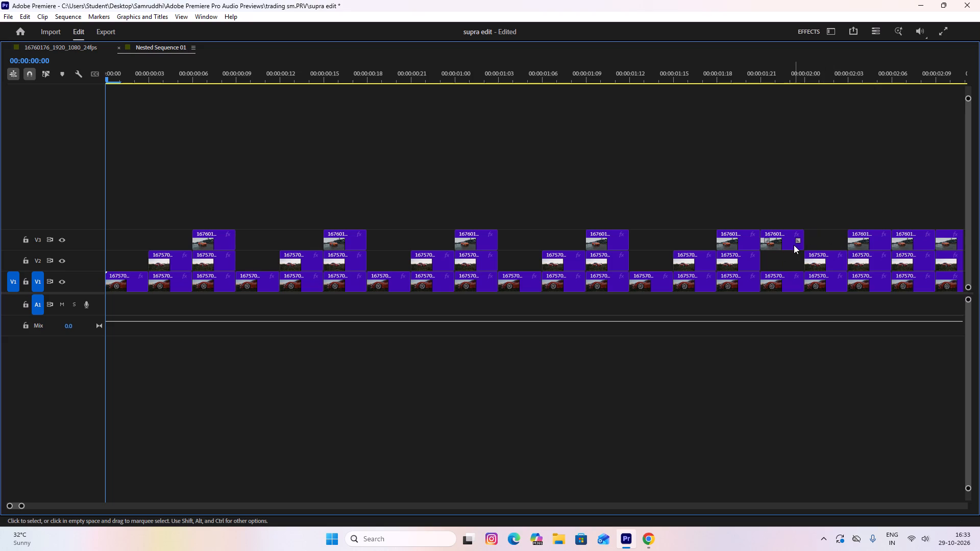
pyautogui.click(794, 245)
pyautogui.press('Delete')
# Delete the V2 piece at 00:00:02:06 and the V3 pieces at 00:00:02:06 and 00:00:02:09.
pyautogui.scroll(-12, 845, 266)
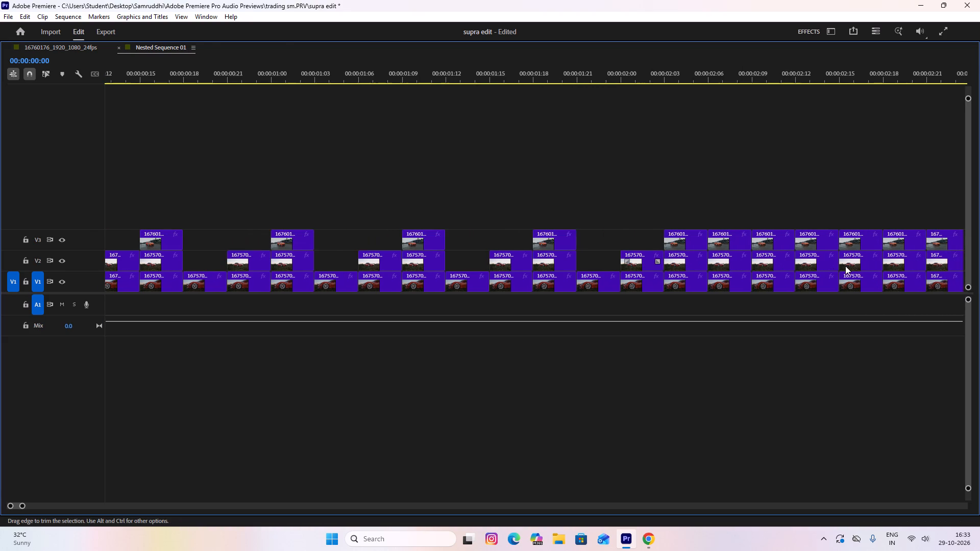
pyautogui.scroll(1, 845, 266)
pyautogui.scroll(-20, 845, 266)
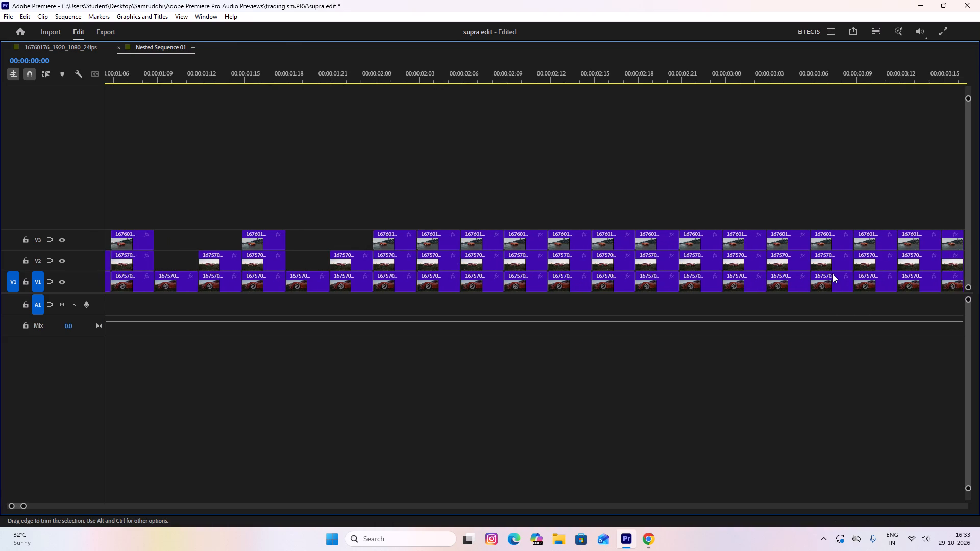
pyautogui.scroll(-1, 832, 273)
pyautogui.scroll(2, 832, 273)
pyautogui.scroll(-13, 832, 273)
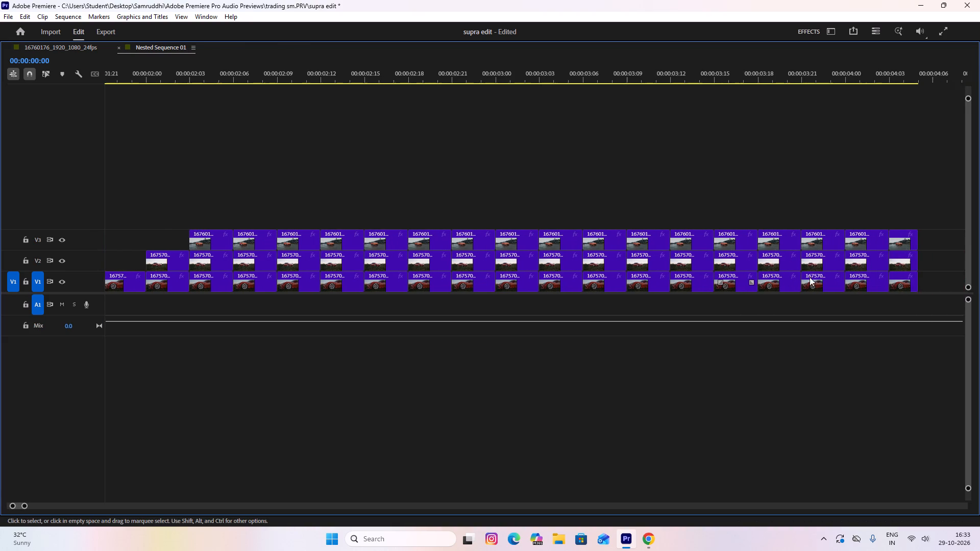
pyautogui.click(247, 259)
pyautogui.press('Delete')
pyautogui.click(251, 245)
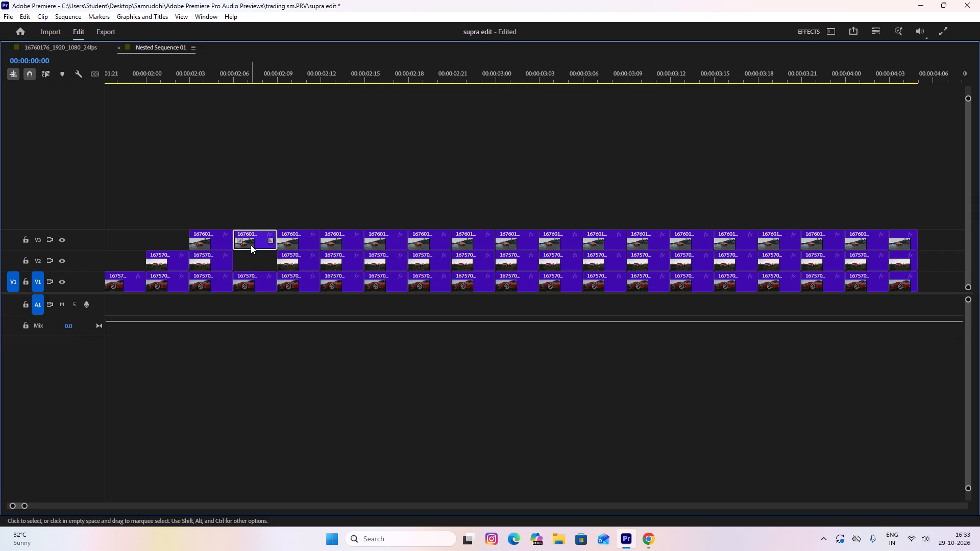
pyautogui.press('Delete')
pyautogui.click(309, 243)
pyautogui.press('Delete')
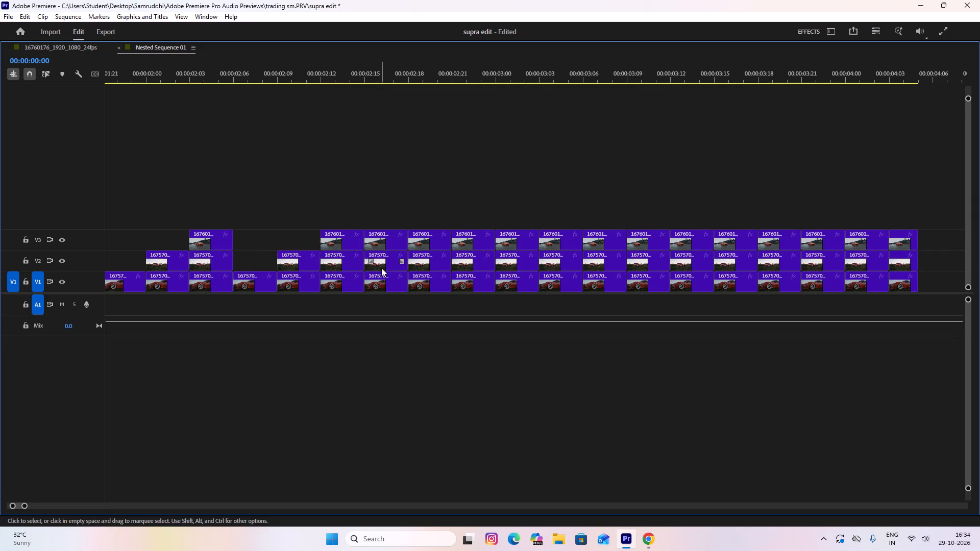
# Delete the V2 and V3 pieces at 00:00:02:15 and the V3 piece at 00:00:02:18.
pyautogui.click(381, 268)
pyautogui.press('Delete')
pyautogui.click(381, 243)
pyautogui.press('Delete')
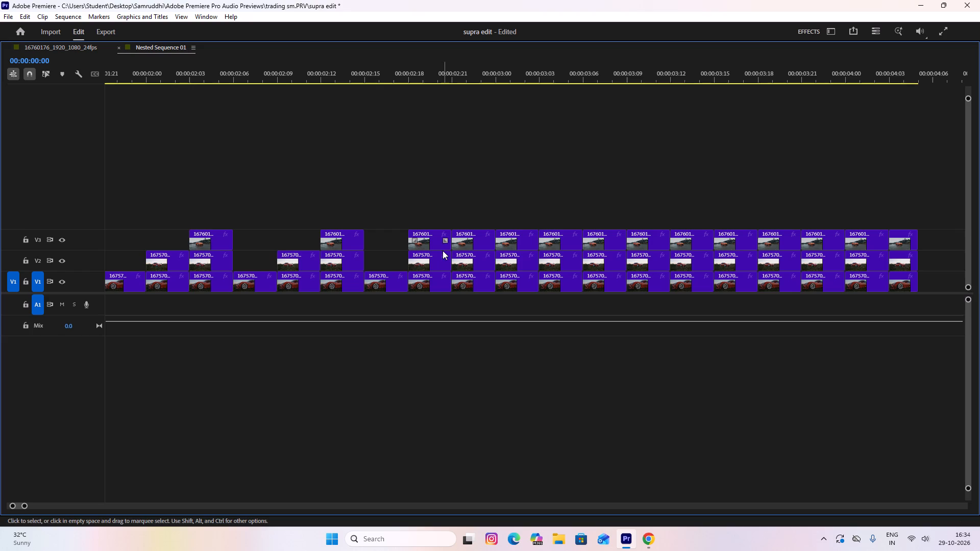
pyautogui.click(430, 244)
pyautogui.press('Delete')
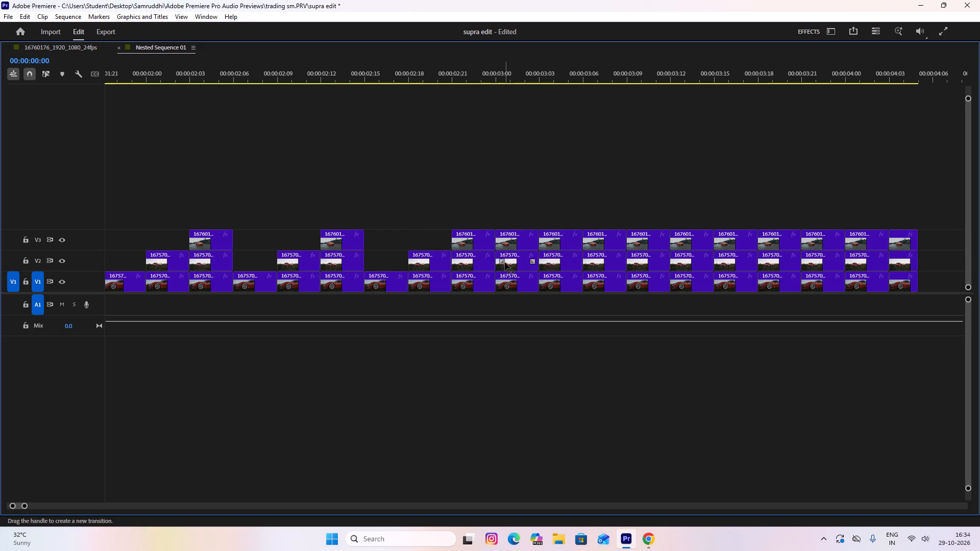
# Delete the V2 piece at 00:00:03:00 and the V3 pieces at 00:00:03:00 and 00:00:03:03.
pyautogui.click(508, 262)
pyautogui.press('Delete')
pyautogui.click(511, 246)
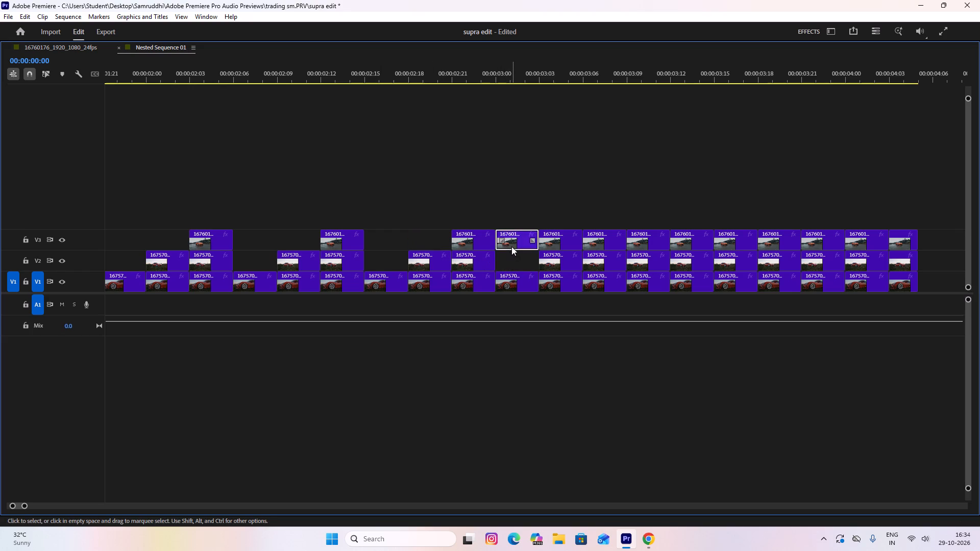
pyautogui.press('Delete')
pyautogui.click(558, 248)
pyautogui.press('Delete')
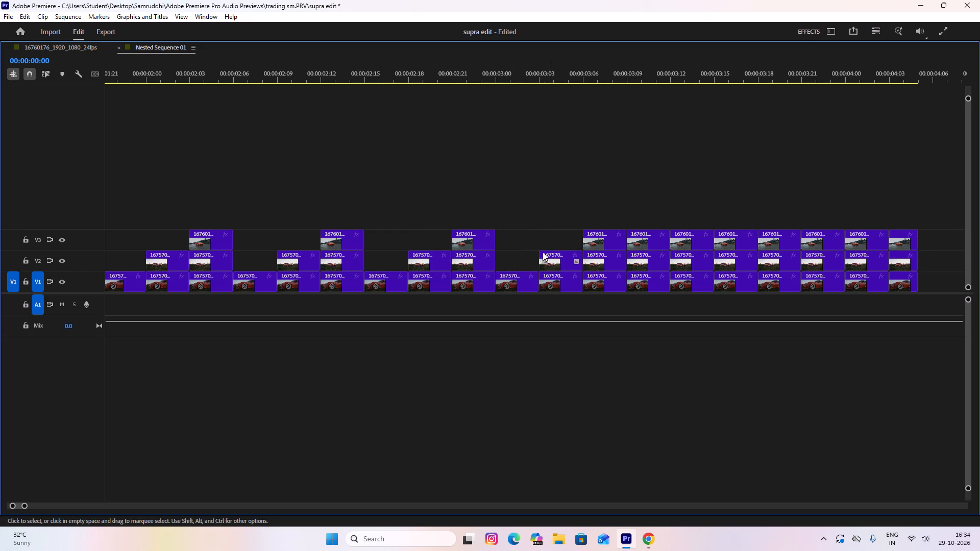
# Delete the V2 piece at 00:00:03:09 and the V3 pieces at 00:00:03:09 and 00:00:03:12.
pyautogui.click(640, 255)
pyautogui.press('Delete')
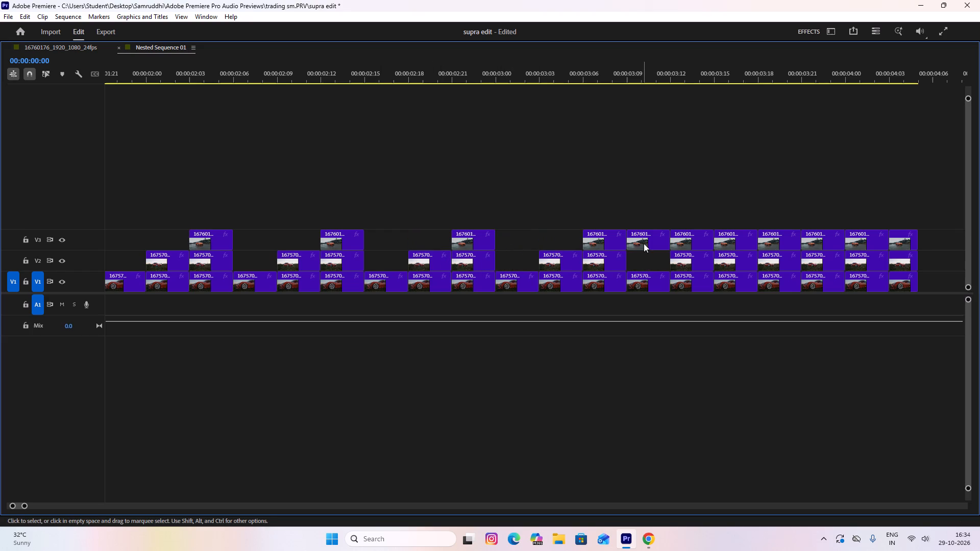
pyautogui.click(645, 242)
pyautogui.press('Delete')
pyautogui.click(682, 245)
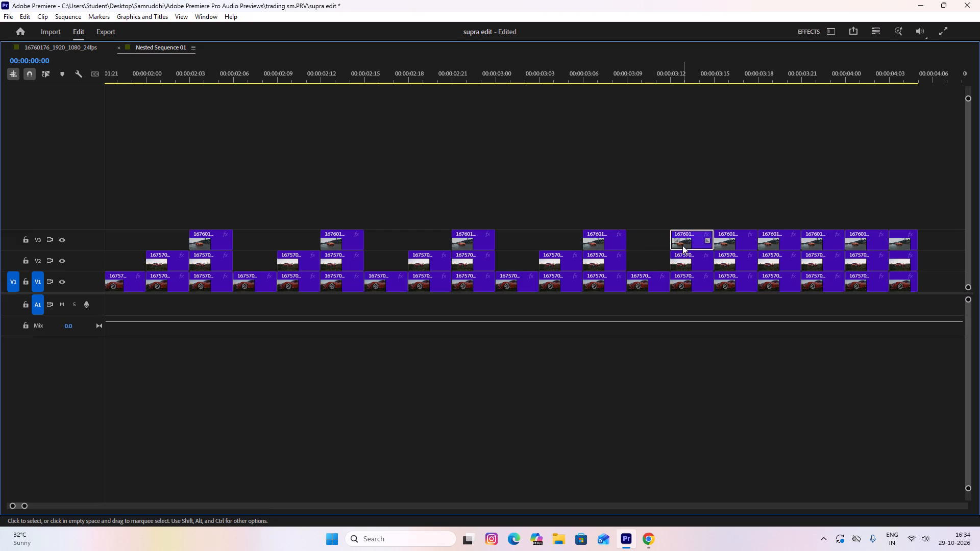
pyautogui.press('Delete')
# Delete the V2 piece at 00:00:03:18 and the V3 pieces at 00:00:03:18 and 00:00:03:21.
pyautogui.scroll(-6, 546, 331)
pyautogui.scroll(1, 546, 331)
pyautogui.scroll(-2, 546, 331)
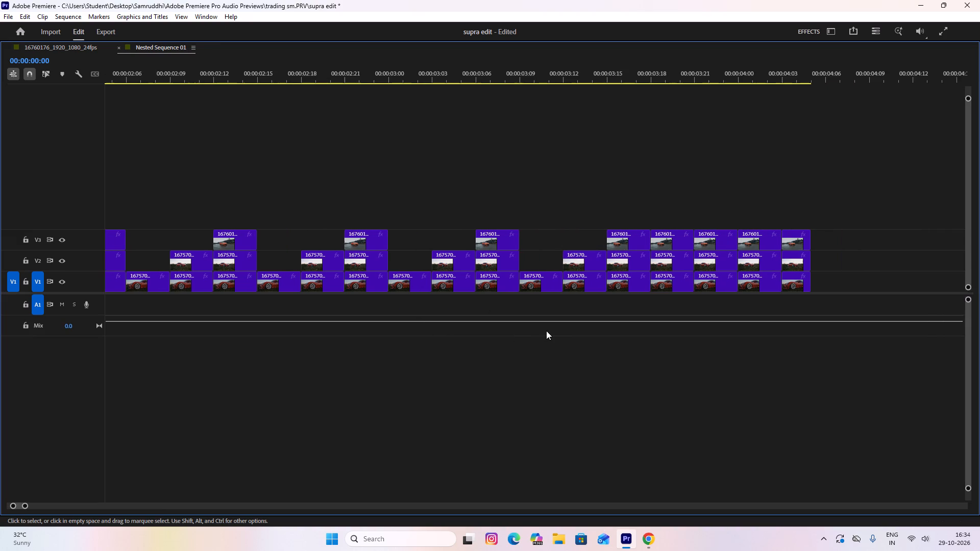
pyautogui.scroll(-9, 546, 331)
pyautogui.scroll(1, 546, 331)
pyautogui.click(537, 263)
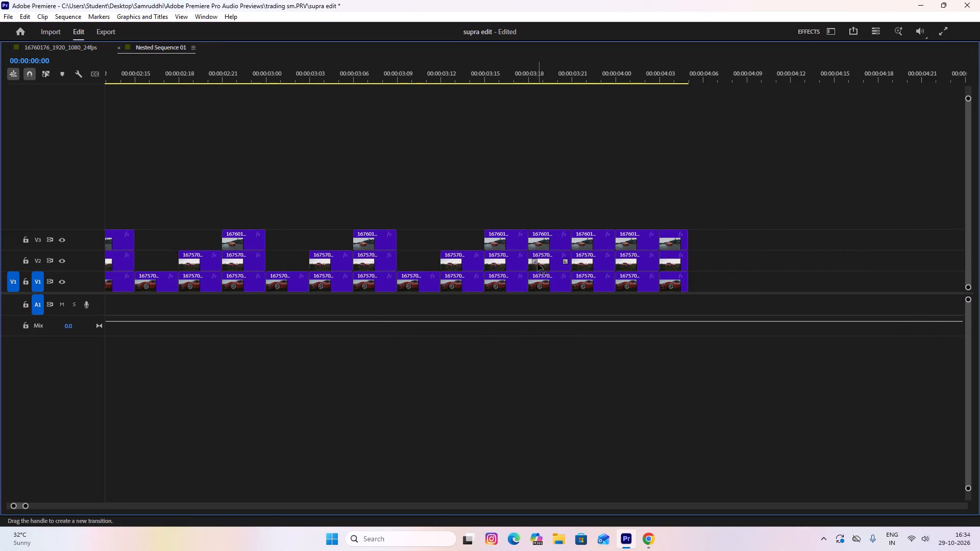
pyautogui.click(541, 261)
pyautogui.press('Delete')
pyautogui.click(548, 245)
pyautogui.press('Delete')
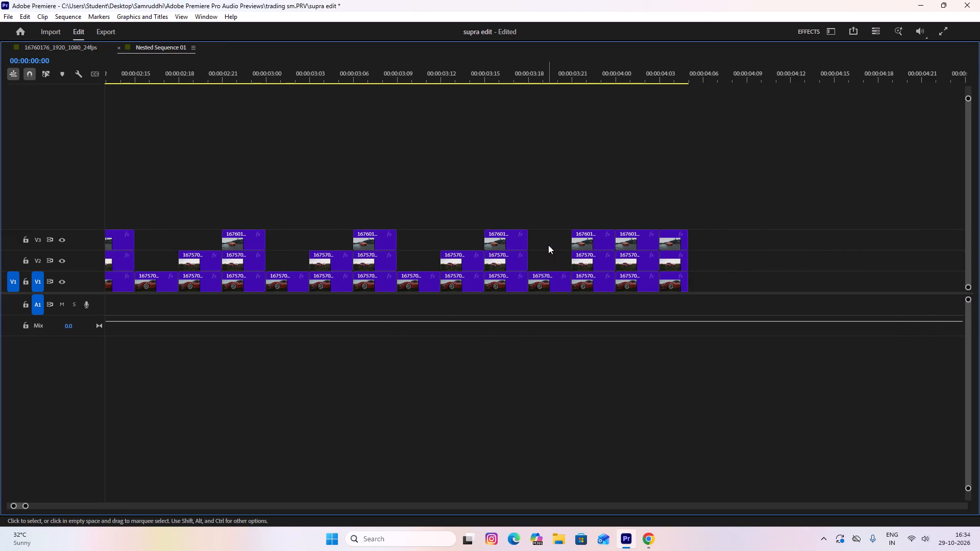
pyautogui.click(584, 244)
pyautogui.press('Delete')
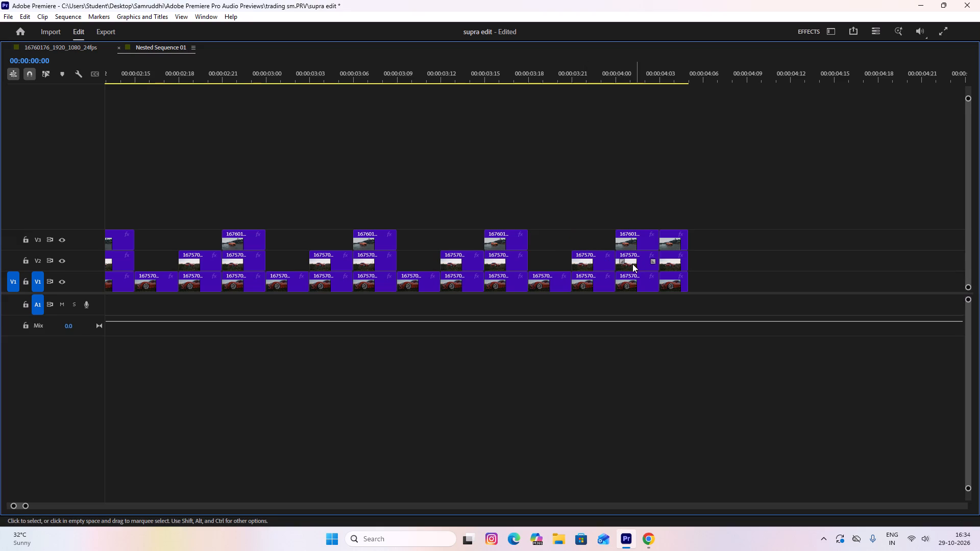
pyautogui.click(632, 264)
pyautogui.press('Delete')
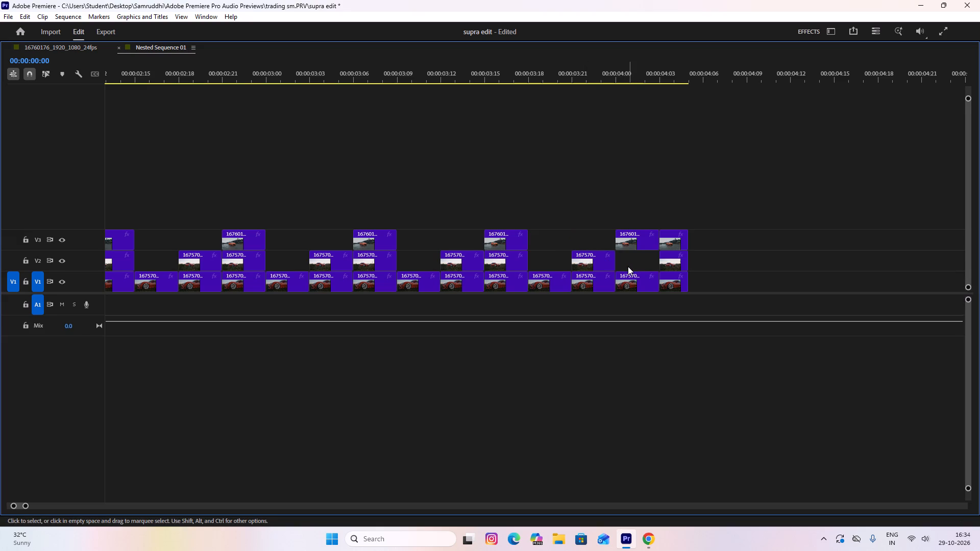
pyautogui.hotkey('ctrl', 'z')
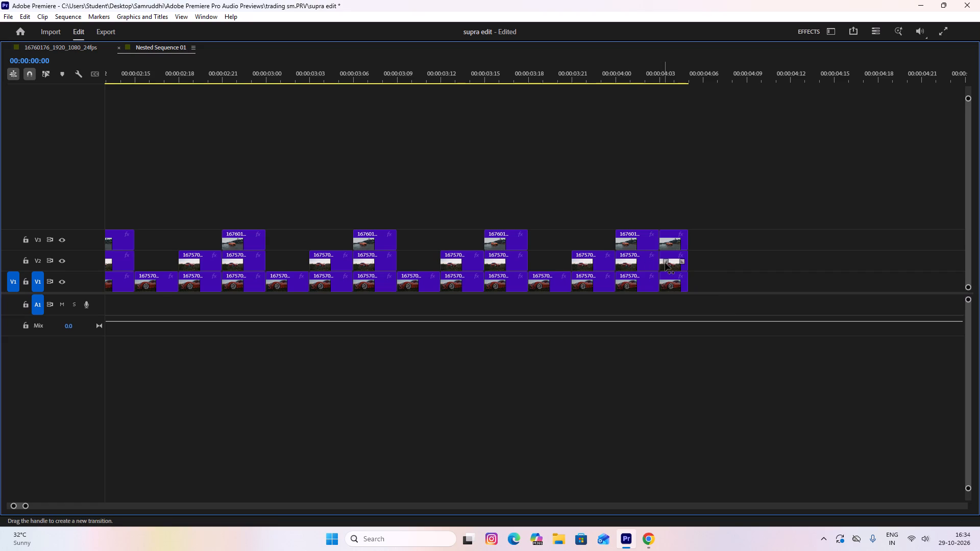
# Delete the last V2 piece at 00:00:04:03 and select the V3 piece above it.
pyautogui.click(671, 269)
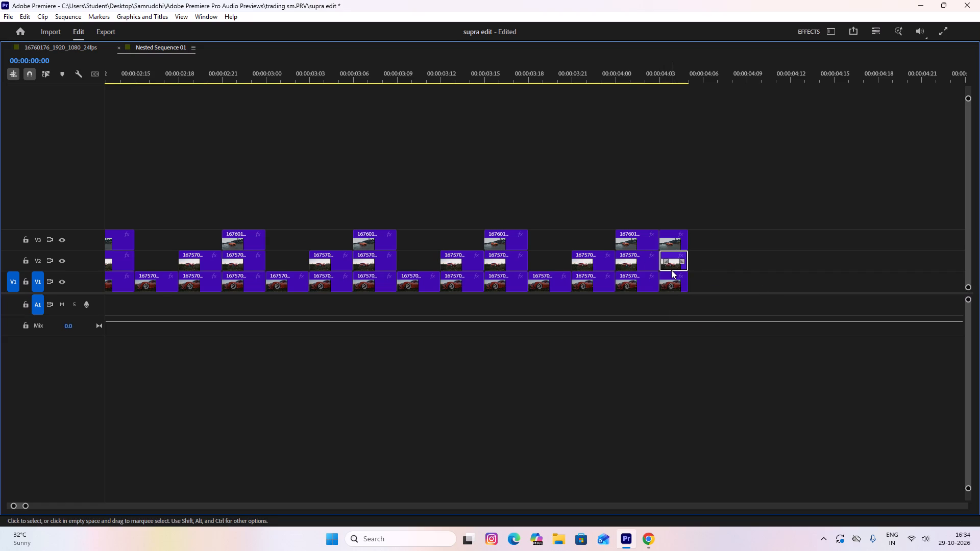
pyautogui.press('Delete')
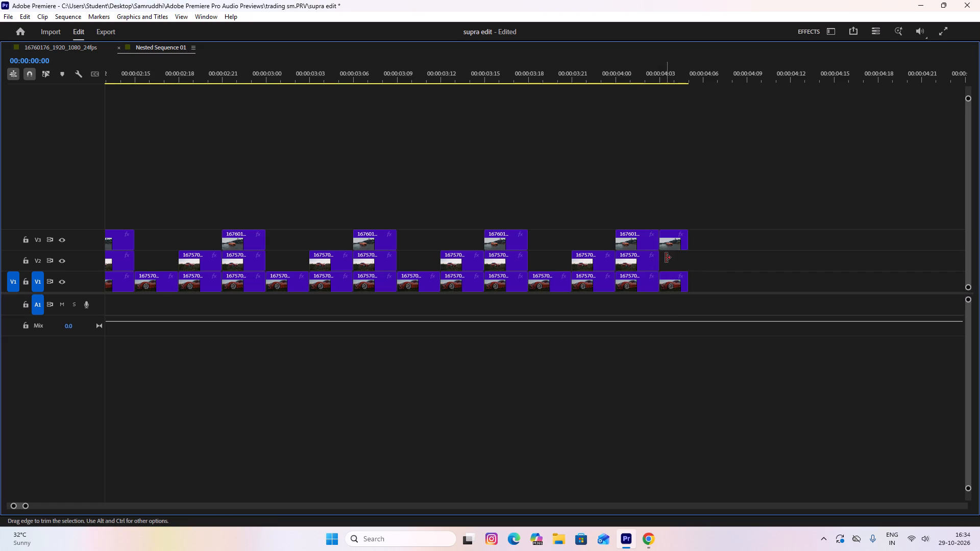
pyautogui.click(669, 249)
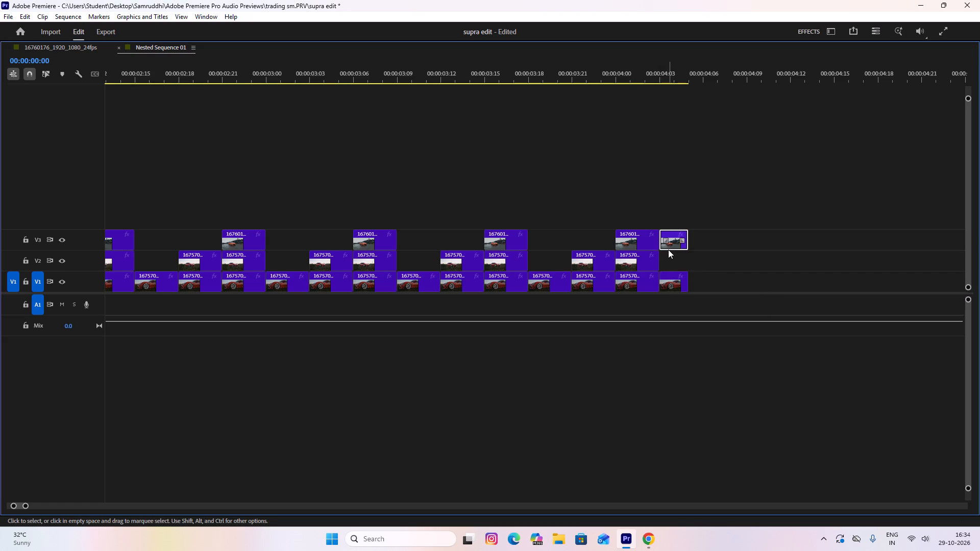
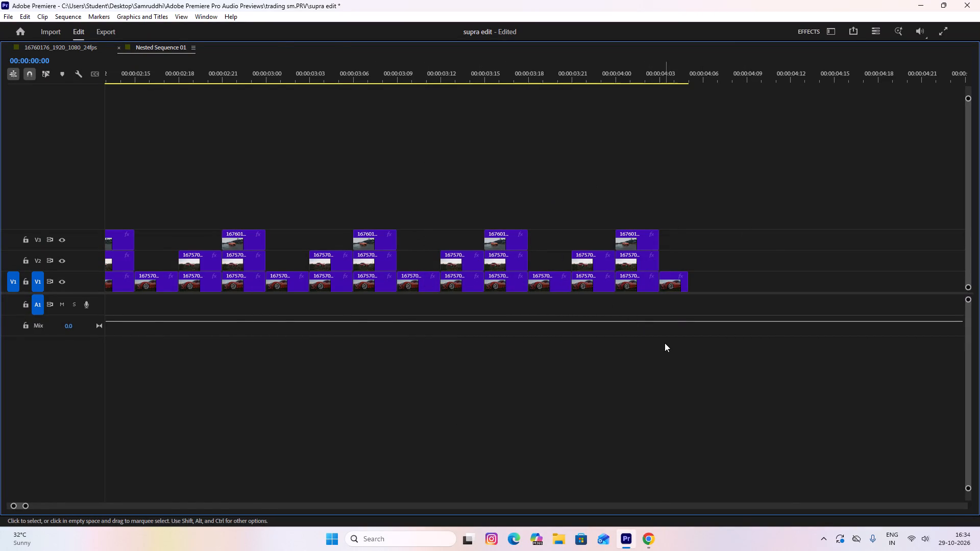
# Examine the alternating V1, V2 and V3 pieces across the nested sequence and play it from the start.
pyautogui.press('`')
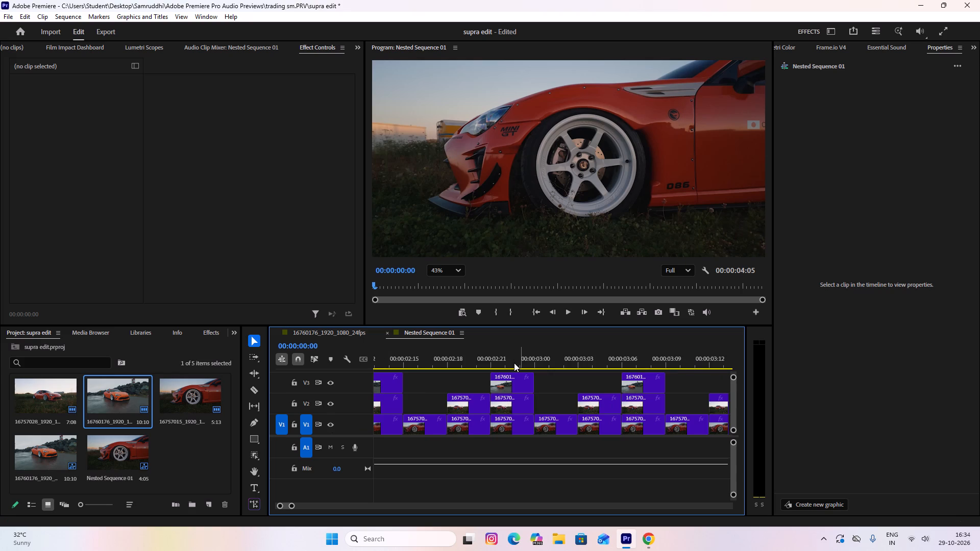
pyautogui.scroll(-3, 514, 363)
pyautogui.scroll(2, 514, 363)
pyautogui.scroll(-11, 514, 363)
pyautogui.scroll(1, 514, 363)
pyautogui.scroll(-8, 514, 363)
pyautogui.scroll(1, 514, 363)
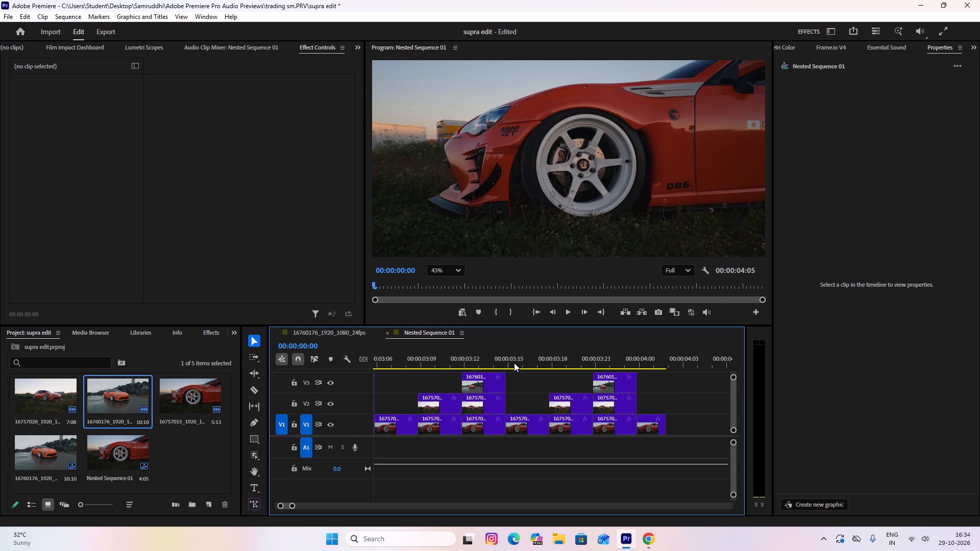
pyautogui.scroll(-2, 514, 363)
pyautogui.scroll(1, 514, 363)
pyautogui.scroll(-11, 514, 363)
pyautogui.scroll(1, 514, 363)
pyautogui.scroll(-8, 514, 363)
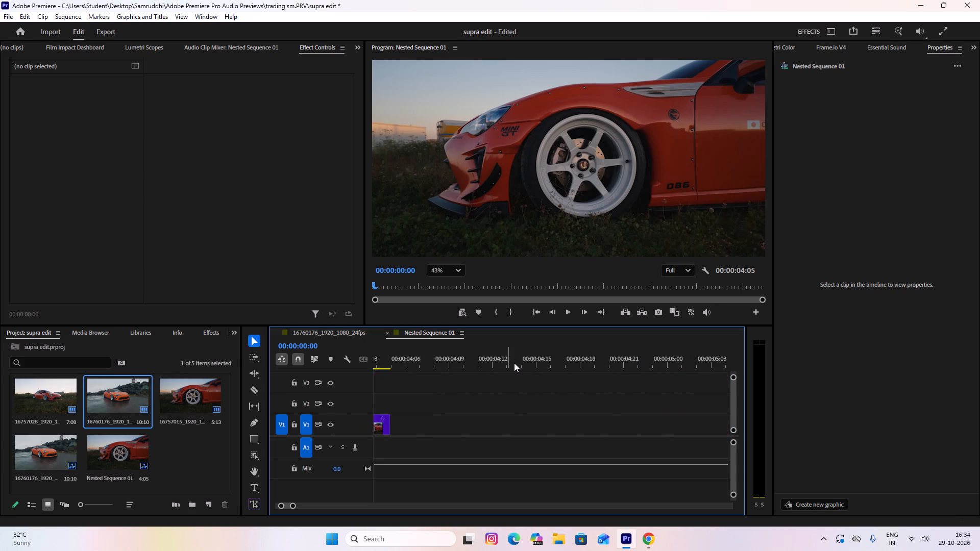
pyautogui.scroll(14, 514, 363)
pyautogui.scroll(13, 512, 363)
pyautogui.scroll(-1, 512, 363)
pyautogui.scroll(4, 512, 363)
pyautogui.scroll(-1, 512, 363)
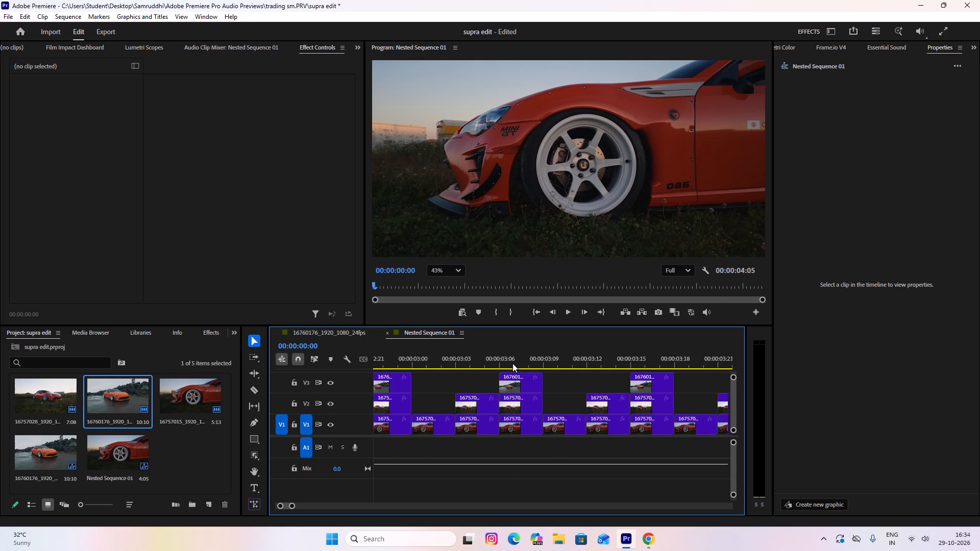
pyautogui.scroll(16, 512, 363)
pyautogui.scroll(9, 512, 363)
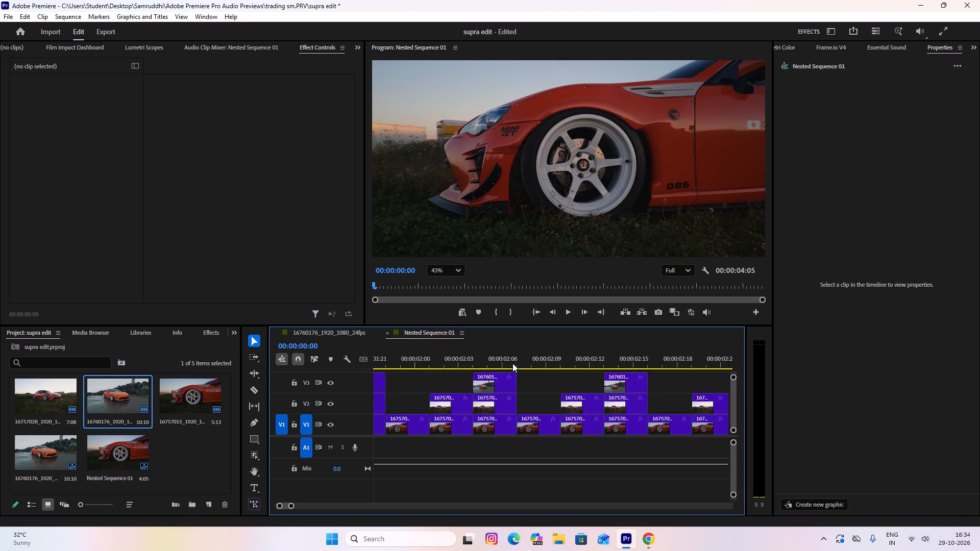
pyautogui.scroll(14, 512, 363)
pyautogui.scroll(-2, 512, 363)
pyautogui.scroll(8, 512, 363)
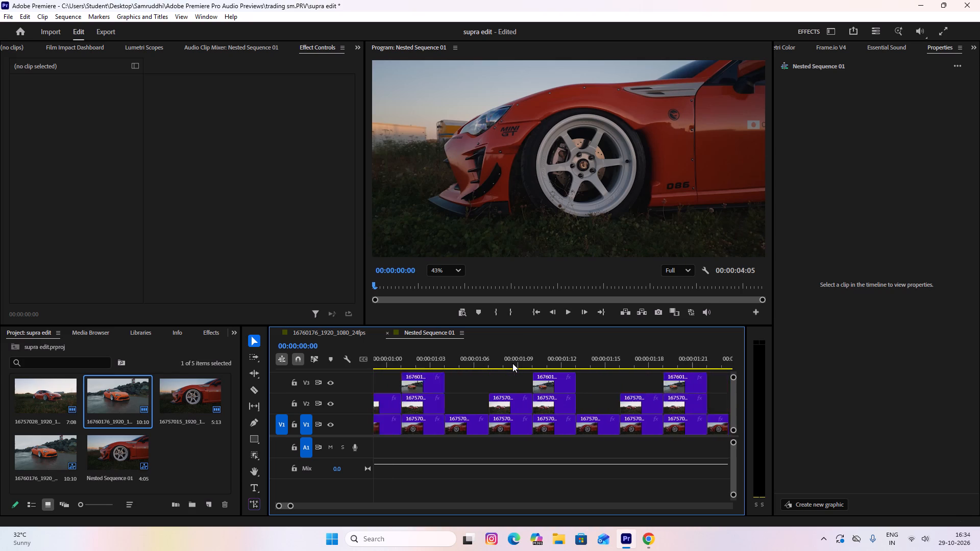
pyautogui.scroll(20, 512, 363)
pyautogui.scroll(-1, 512, 363)
pyautogui.scroll(5, 512, 363)
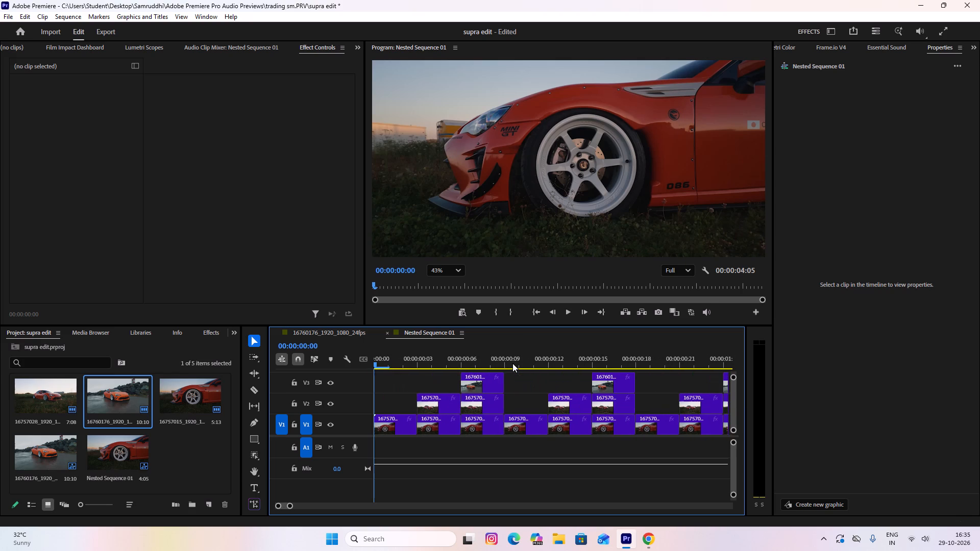
pyautogui.scroll(5, 512, 363)
pyautogui.press('space')
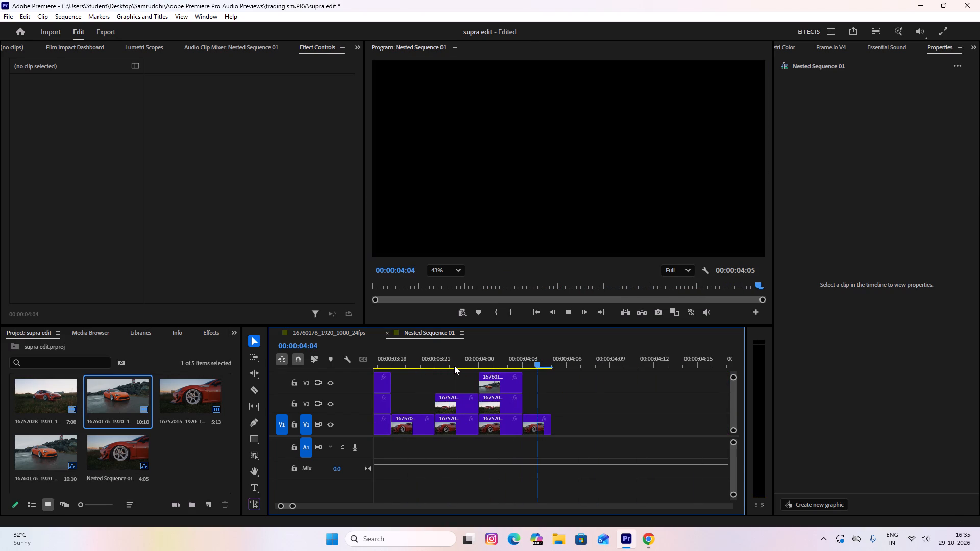
# Check the overall cut pattern of the nested sequence and replay it from the beginning.
pyautogui.scroll(7, 449, 388)
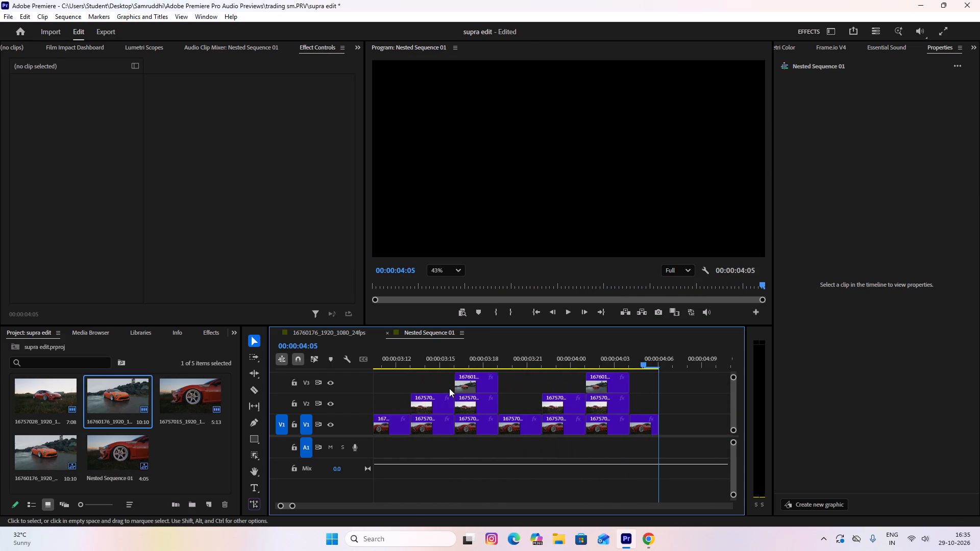
pyautogui.scroll(12, 450, 388)
pyautogui.scroll(-1, 456, 380)
pyautogui.scroll(3, 456, 380)
pyautogui.scroll(-1, 456, 380)
pyautogui.scroll(7, 456, 380)
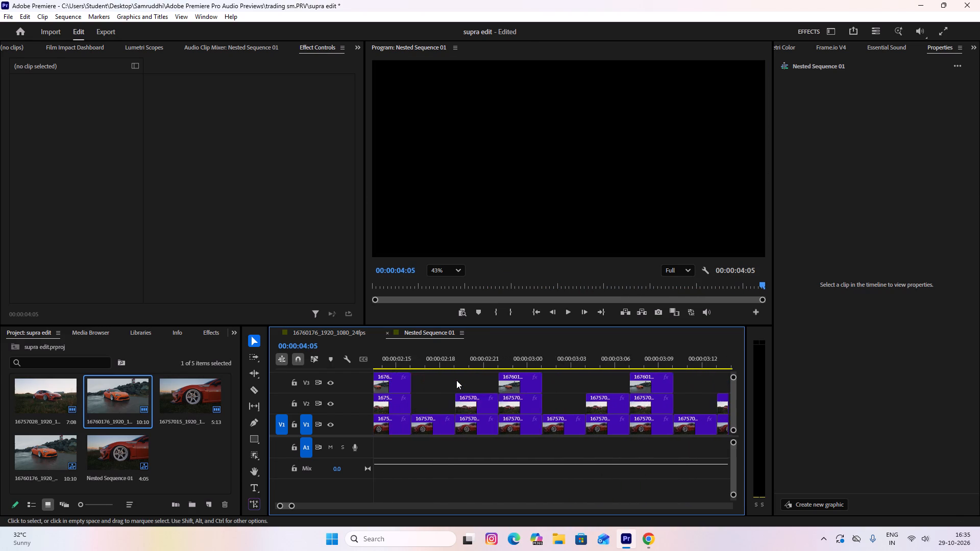
pyautogui.scroll(11, 456, 380)
pyautogui.scroll(-3, 456, 380)
pyautogui.scroll(11, 456, 380)
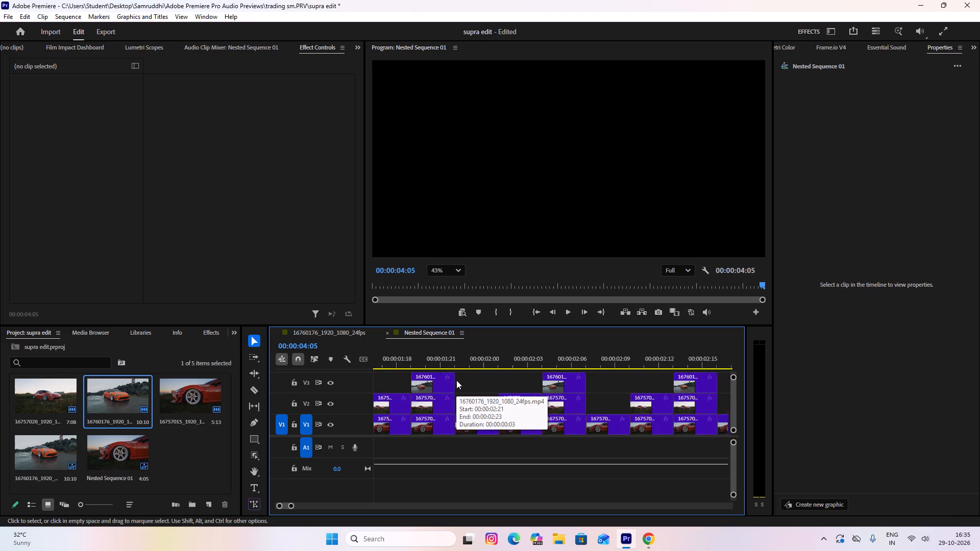
pyautogui.scroll(9, 456, 380)
pyautogui.scroll(-1, 456, 380)
pyautogui.scroll(7, 456, 380)
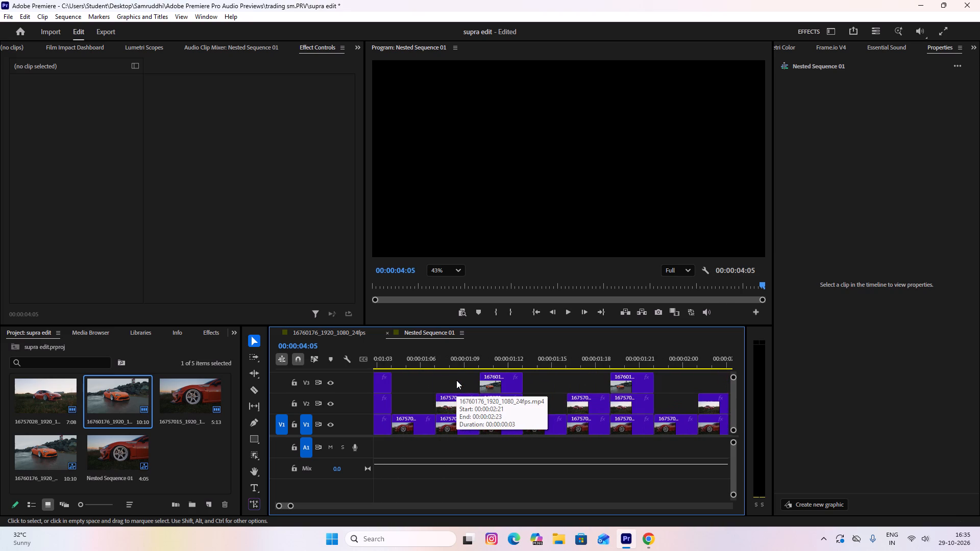
pyautogui.keyDown('alt'); pyautogui.scroll(-20, 456, 380); pyautogui.keyUp('alt')
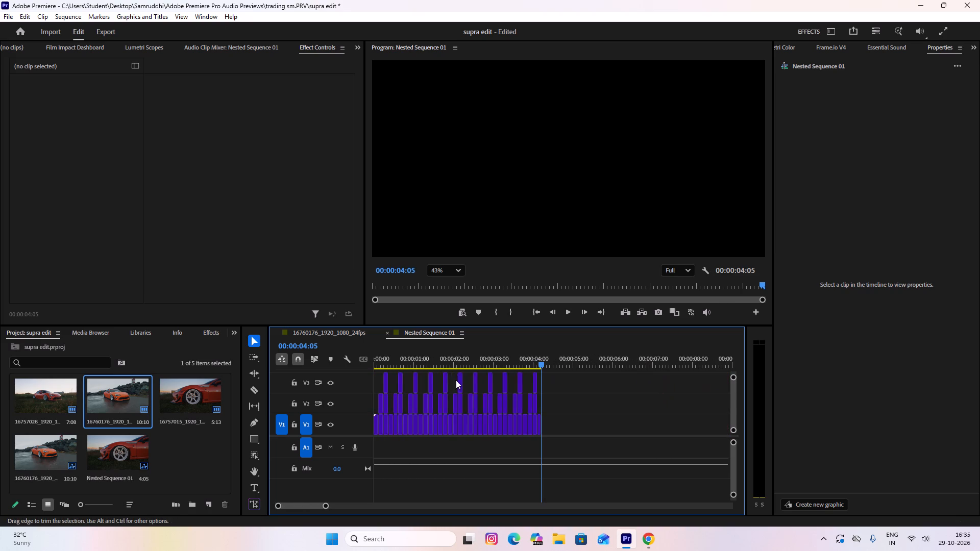
pyautogui.moveTo(540, 362); pyautogui.dragTo(328, 362)
pyautogui.click(307, 362)
pyautogui.press('space')
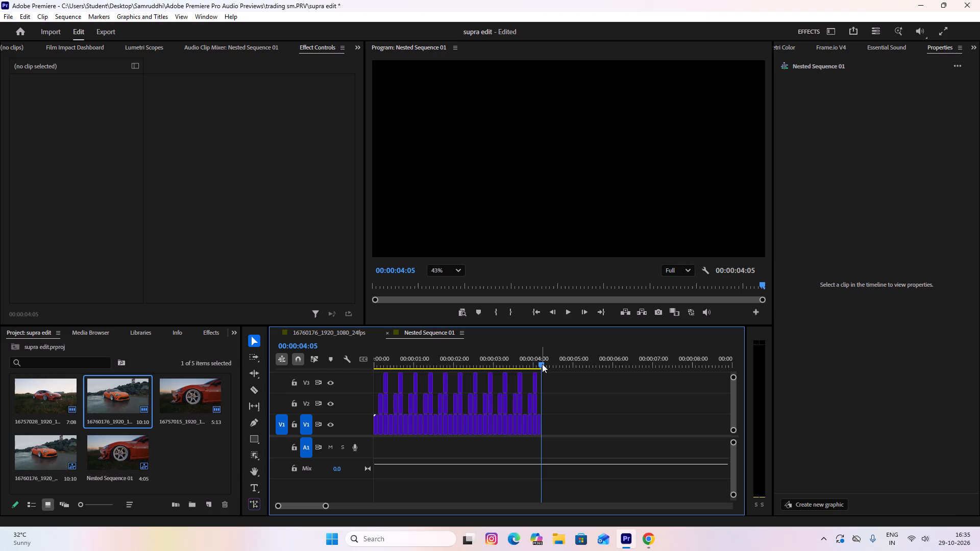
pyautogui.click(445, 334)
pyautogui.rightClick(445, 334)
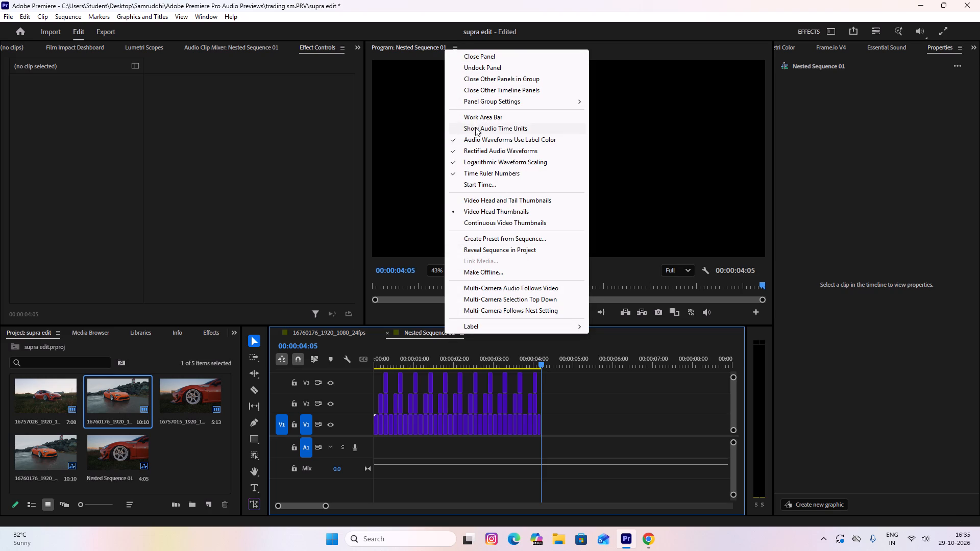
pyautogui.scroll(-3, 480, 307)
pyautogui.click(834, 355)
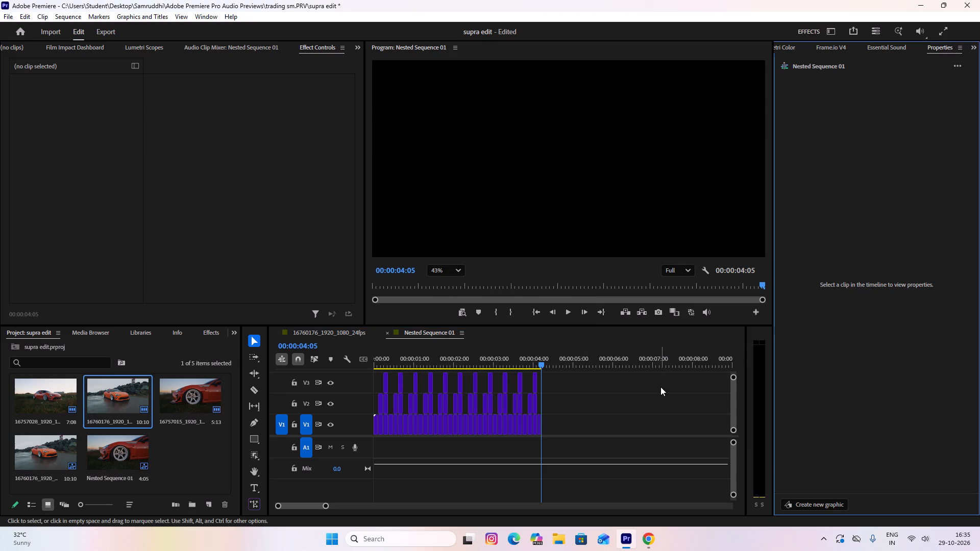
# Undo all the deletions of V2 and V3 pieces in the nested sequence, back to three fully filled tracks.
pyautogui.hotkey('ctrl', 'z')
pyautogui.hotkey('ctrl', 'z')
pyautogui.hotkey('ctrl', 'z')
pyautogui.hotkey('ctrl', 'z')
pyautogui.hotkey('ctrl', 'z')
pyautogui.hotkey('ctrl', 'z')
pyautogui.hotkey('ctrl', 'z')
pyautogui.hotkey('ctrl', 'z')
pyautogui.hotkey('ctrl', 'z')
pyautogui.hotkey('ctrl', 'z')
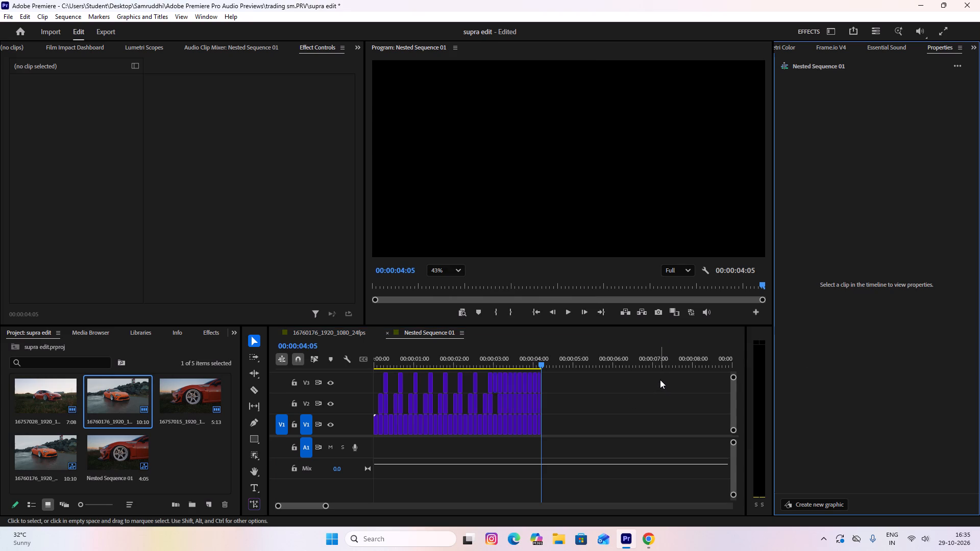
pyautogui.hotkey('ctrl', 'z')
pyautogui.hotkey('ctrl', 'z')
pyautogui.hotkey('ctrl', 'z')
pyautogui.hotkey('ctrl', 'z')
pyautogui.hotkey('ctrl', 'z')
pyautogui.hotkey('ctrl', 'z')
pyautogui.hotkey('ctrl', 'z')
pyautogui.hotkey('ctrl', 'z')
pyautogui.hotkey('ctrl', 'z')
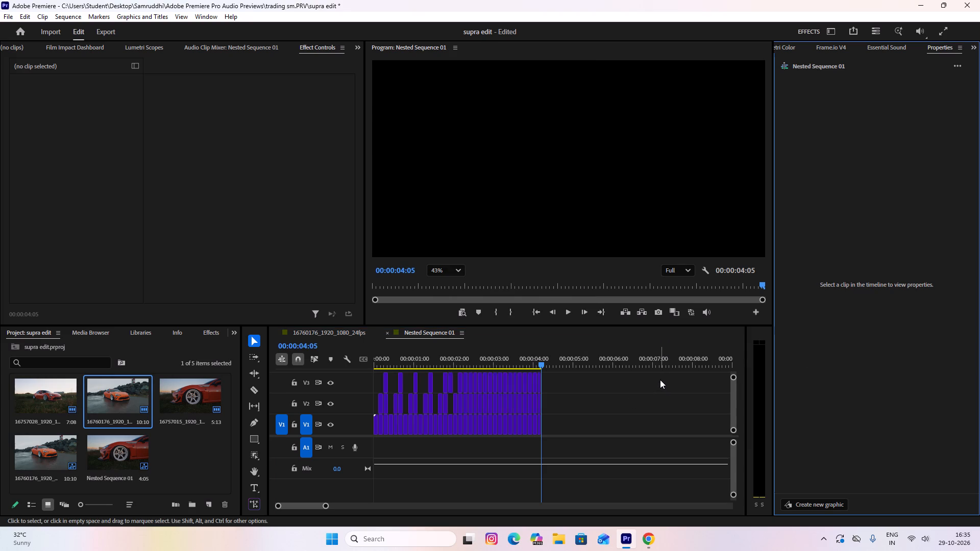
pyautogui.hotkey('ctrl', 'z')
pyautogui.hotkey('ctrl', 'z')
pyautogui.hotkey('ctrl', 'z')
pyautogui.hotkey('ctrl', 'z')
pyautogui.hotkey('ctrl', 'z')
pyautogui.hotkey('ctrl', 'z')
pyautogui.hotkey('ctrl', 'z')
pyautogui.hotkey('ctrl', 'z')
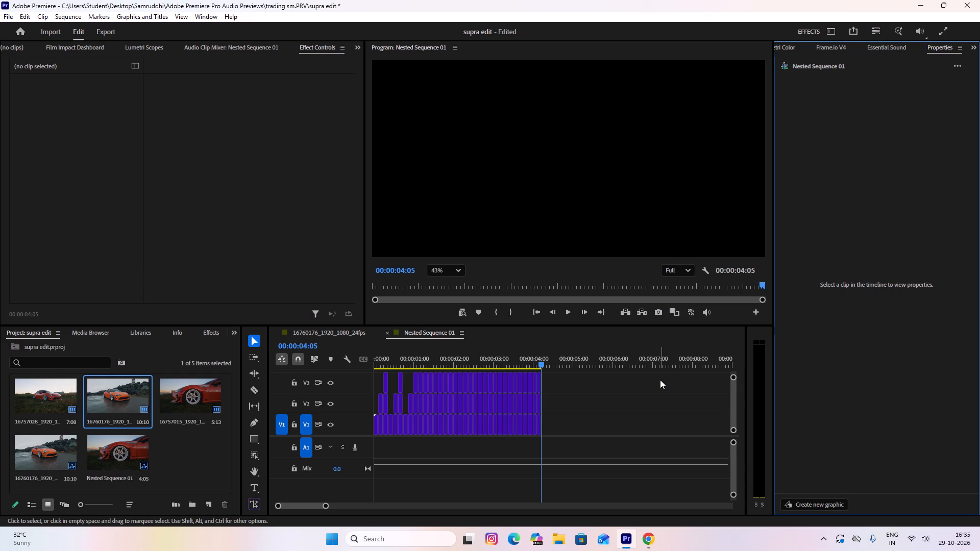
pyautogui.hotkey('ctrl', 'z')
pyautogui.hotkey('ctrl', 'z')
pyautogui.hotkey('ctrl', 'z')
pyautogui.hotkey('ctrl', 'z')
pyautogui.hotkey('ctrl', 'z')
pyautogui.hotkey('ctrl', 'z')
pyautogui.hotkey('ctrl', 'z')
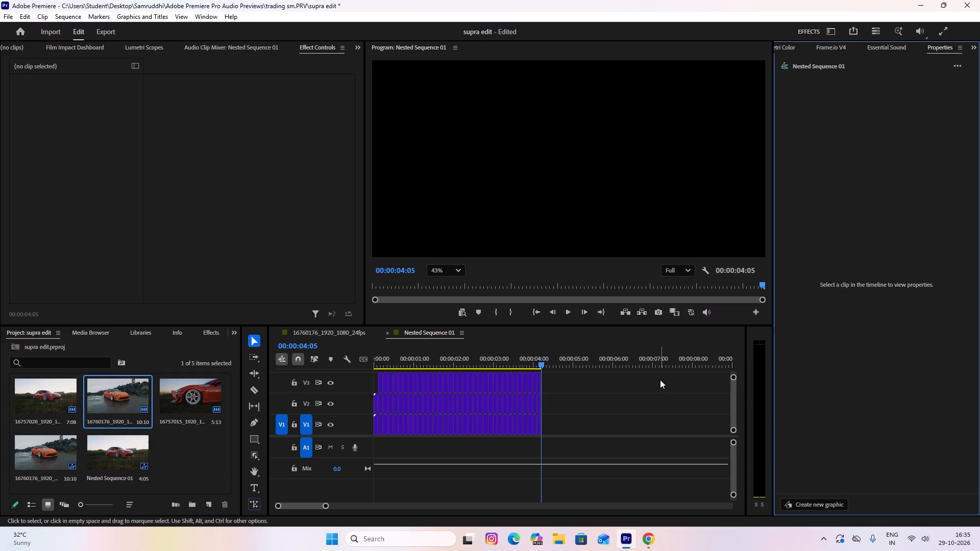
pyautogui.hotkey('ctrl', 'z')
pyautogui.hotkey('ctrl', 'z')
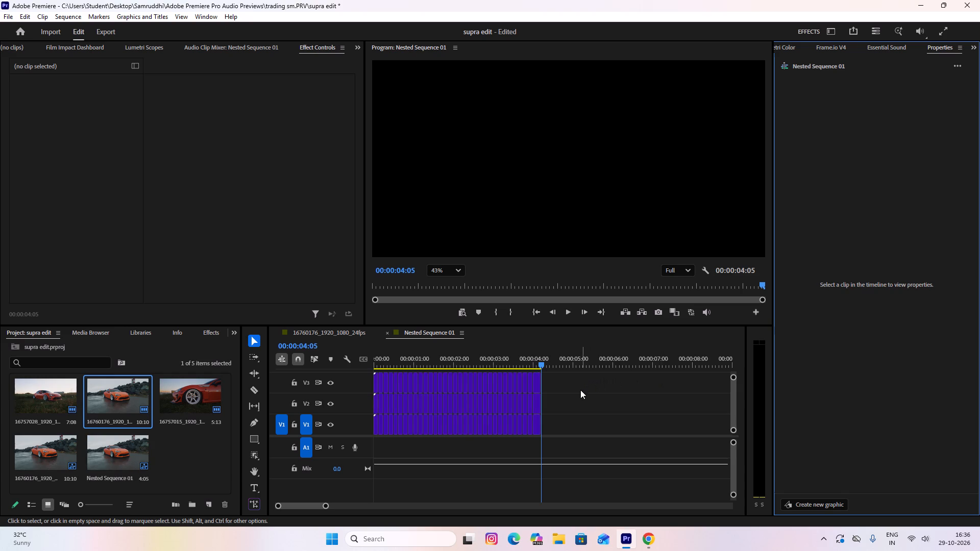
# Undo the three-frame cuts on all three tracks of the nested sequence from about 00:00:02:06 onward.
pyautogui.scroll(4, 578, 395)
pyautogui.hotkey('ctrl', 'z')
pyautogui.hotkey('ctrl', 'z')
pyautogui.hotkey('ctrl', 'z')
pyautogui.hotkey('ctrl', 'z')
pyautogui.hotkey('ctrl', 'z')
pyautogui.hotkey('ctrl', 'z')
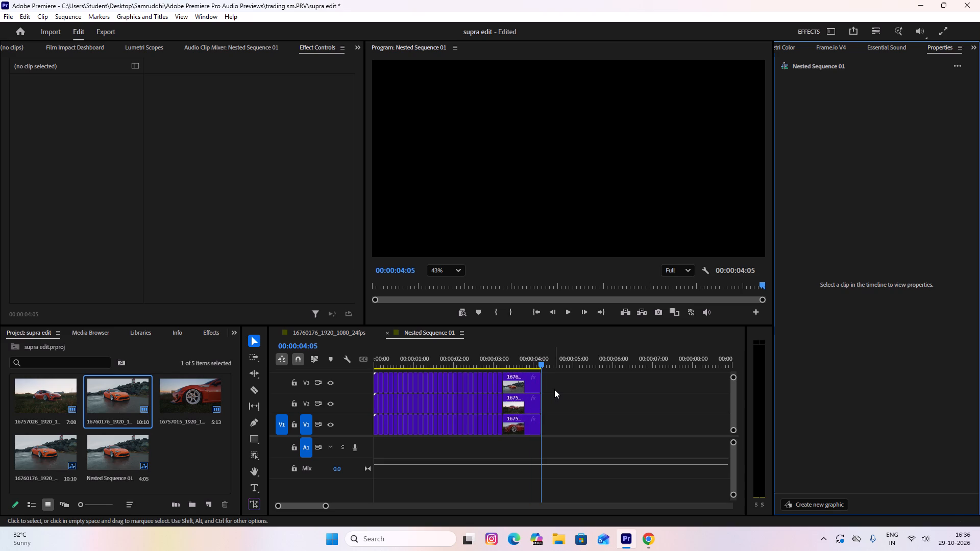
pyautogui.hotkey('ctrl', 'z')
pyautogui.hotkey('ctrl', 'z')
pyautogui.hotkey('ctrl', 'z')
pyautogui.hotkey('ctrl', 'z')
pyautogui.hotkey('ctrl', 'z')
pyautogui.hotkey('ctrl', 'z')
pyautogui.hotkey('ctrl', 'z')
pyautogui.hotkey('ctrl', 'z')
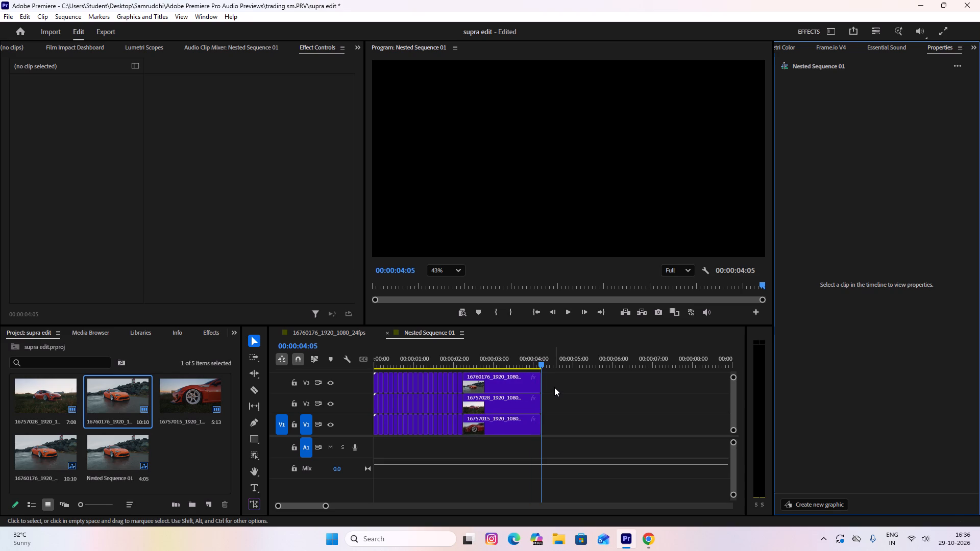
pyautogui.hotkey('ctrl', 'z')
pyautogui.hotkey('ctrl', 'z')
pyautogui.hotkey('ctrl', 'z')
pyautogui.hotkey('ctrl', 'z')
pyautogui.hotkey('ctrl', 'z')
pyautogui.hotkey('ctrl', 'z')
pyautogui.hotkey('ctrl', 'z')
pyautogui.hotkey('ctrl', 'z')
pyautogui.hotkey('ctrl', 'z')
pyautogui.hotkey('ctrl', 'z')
# Close the nested sequence and delete the Nested Sequence 01 clip from V2 of the main sequence.
pyautogui.scroll(4, 557, 385)
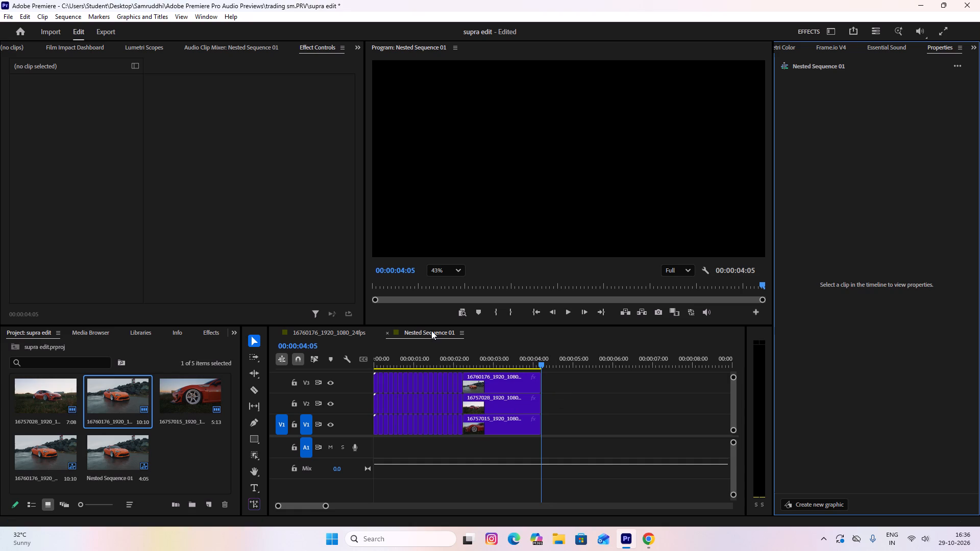
pyautogui.click(431, 331)
pyautogui.click(384, 333)
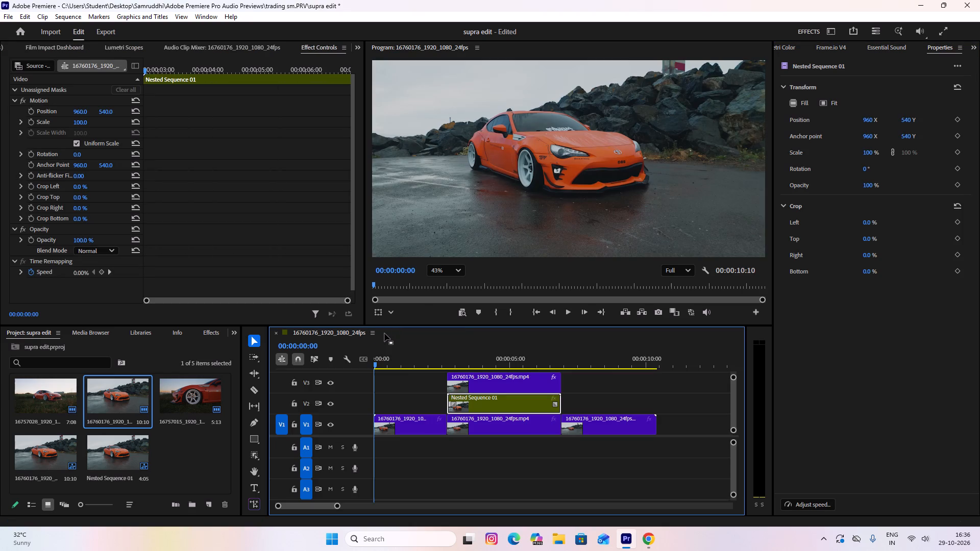
pyautogui.click(494, 404)
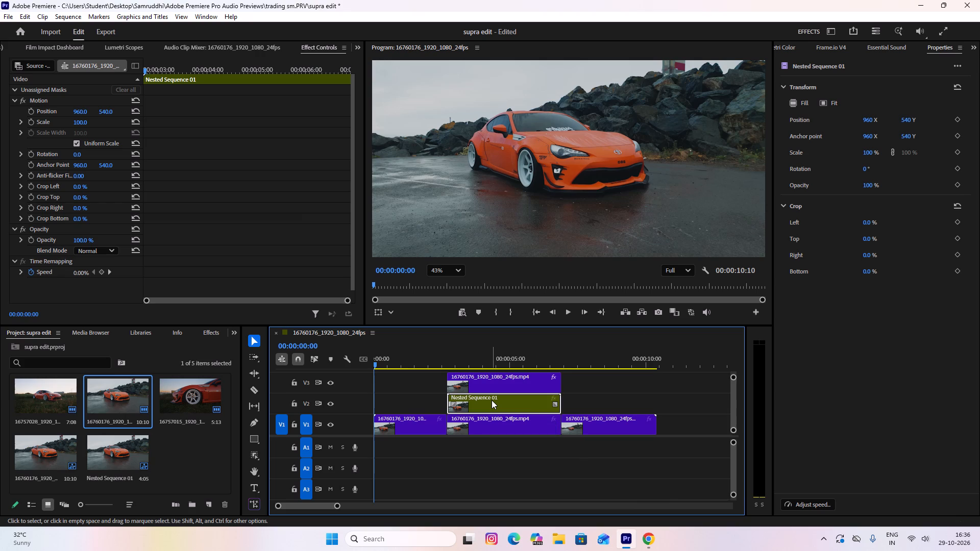
pyautogui.press('Delete')
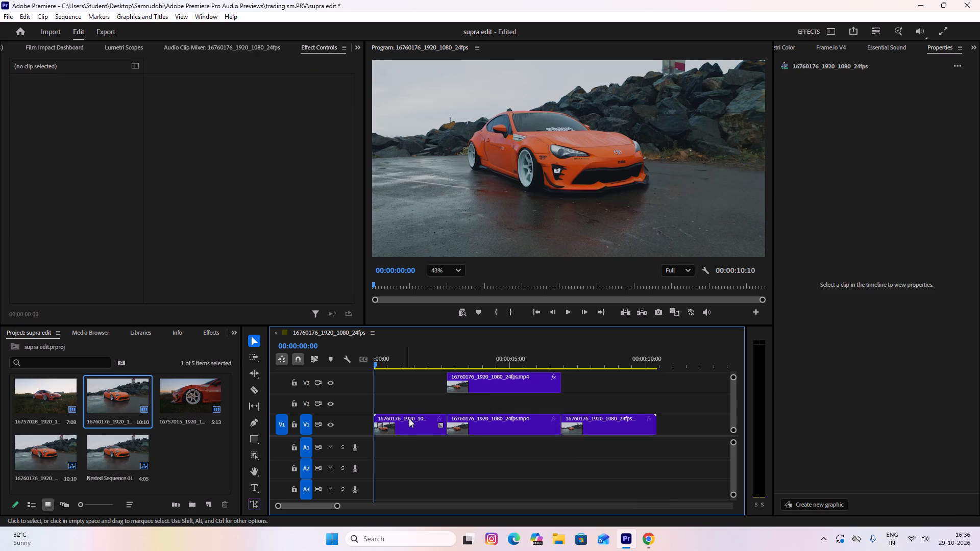
# Hide track V1 in the main sequence and scrub through the masked orange car clip on V3, returning to the start.
pyautogui.click(512, 383)
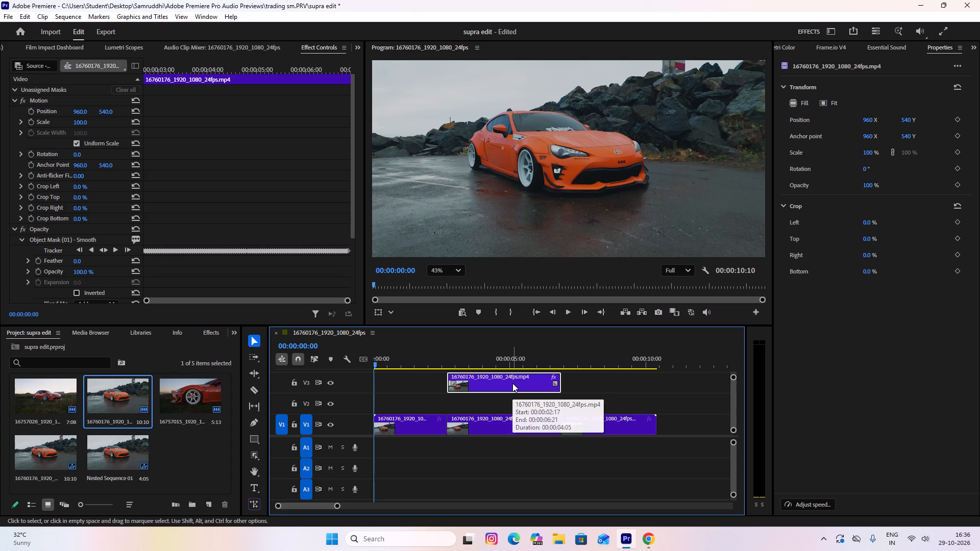
pyautogui.click(331, 423)
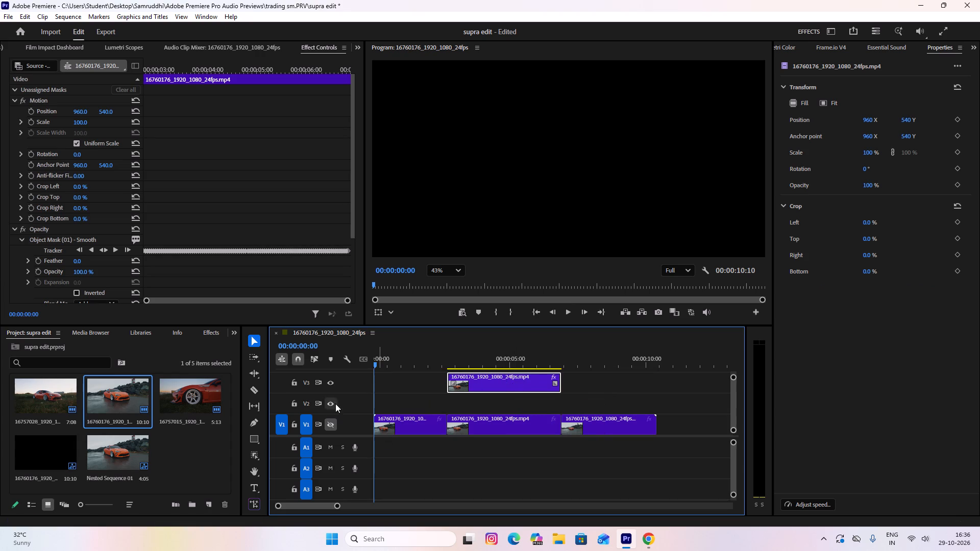
pyautogui.moveTo(375, 363); pyautogui.dragTo(467, 362)
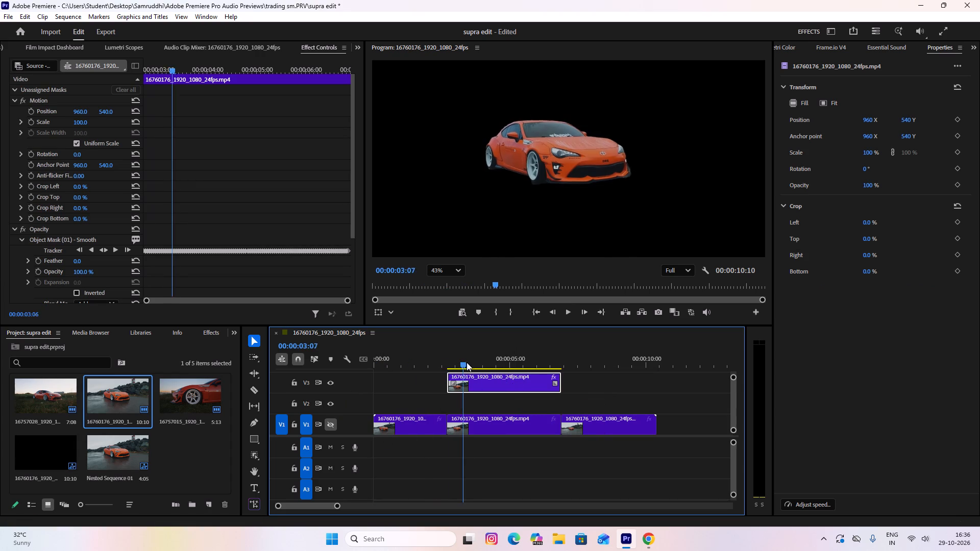
pyautogui.moveTo(467, 362); pyautogui.dragTo(576, 380)
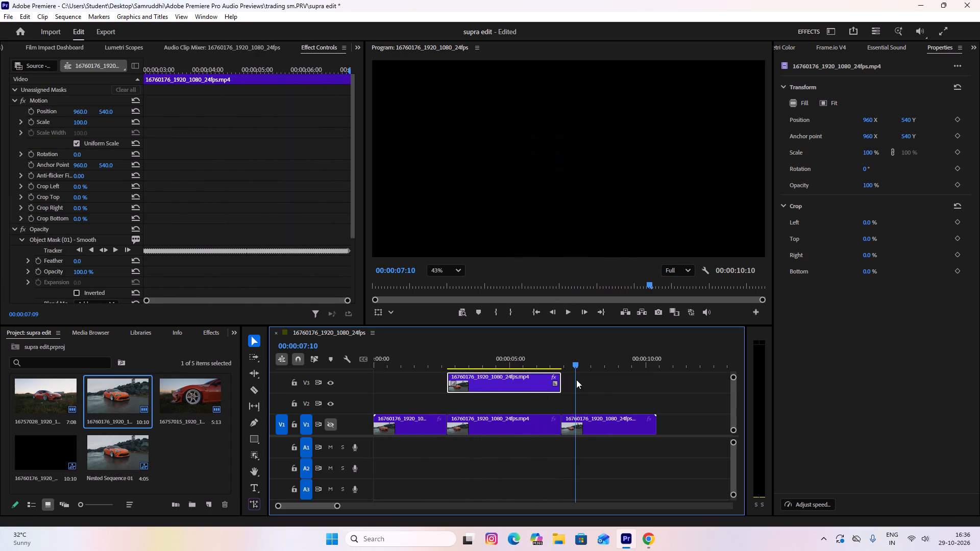
pyautogui.moveTo(576, 380); pyautogui.dragTo(332, 385)
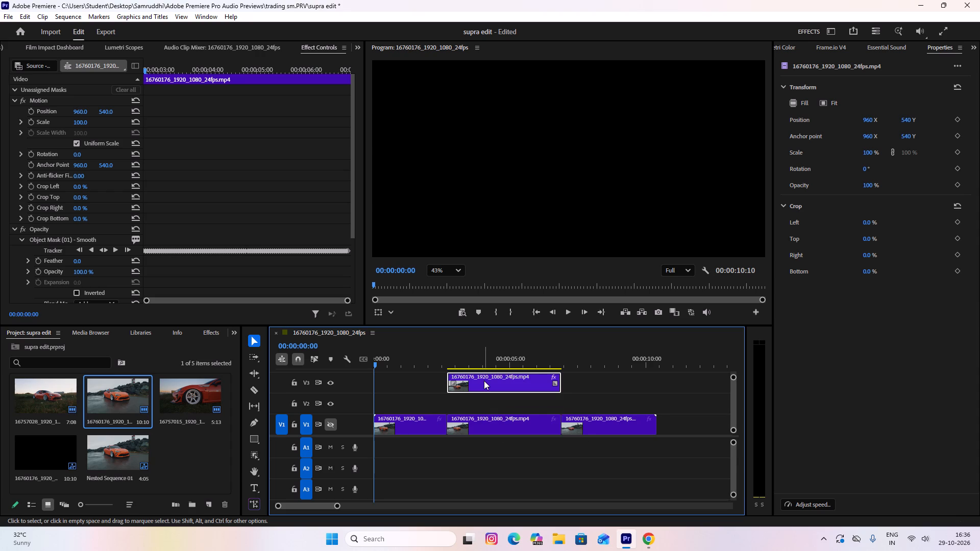
# Duplicate the masked orange car clip from V3 onto V2 directly beneath it.
pyautogui.click(484, 381)
pyautogui.keyDown('alt'); pyautogui.moveTo(484, 381); pyautogui.dragTo(487, 393); pyautogui.keyUp('alt')
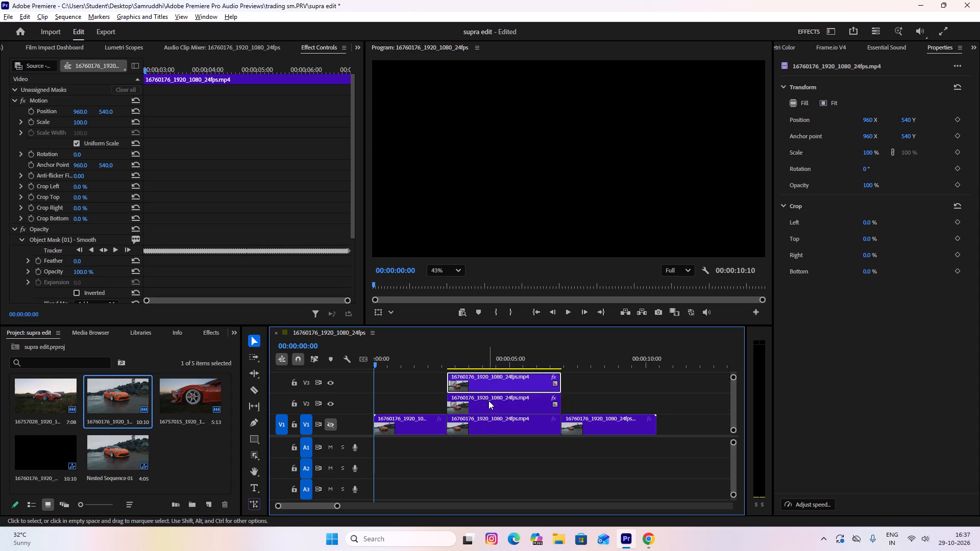
# Nest the duplicated car clip on V2 under the name Nested Sequence 01.
pyautogui.keyDown('alt'); pyautogui.click(488, 400); pyautogui.keyUp('alt')
pyautogui.keyDown('alt'); pyautogui.click(488, 400); pyautogui.keyUp('alt')
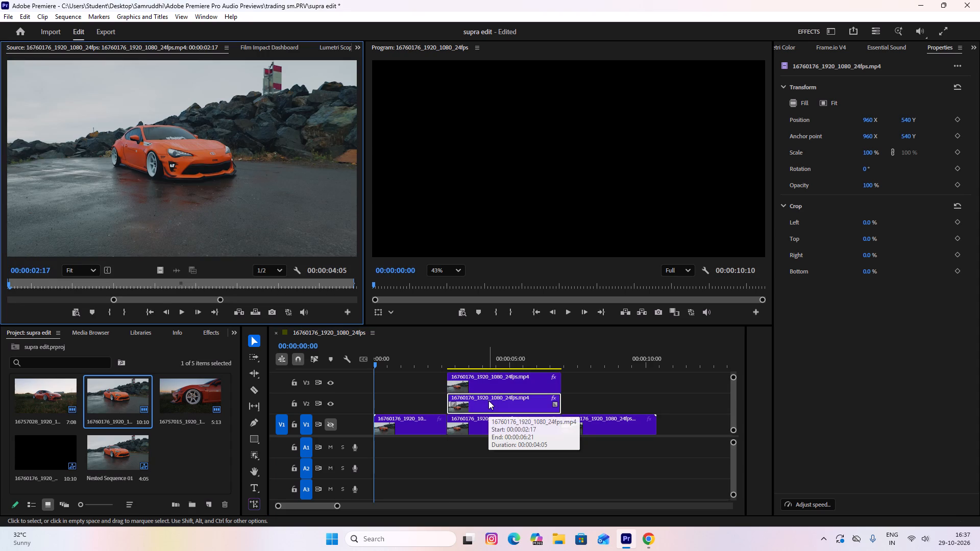
pyautogui.doubleClick(488, 400)
pyautogui.rightClick(488, 400)
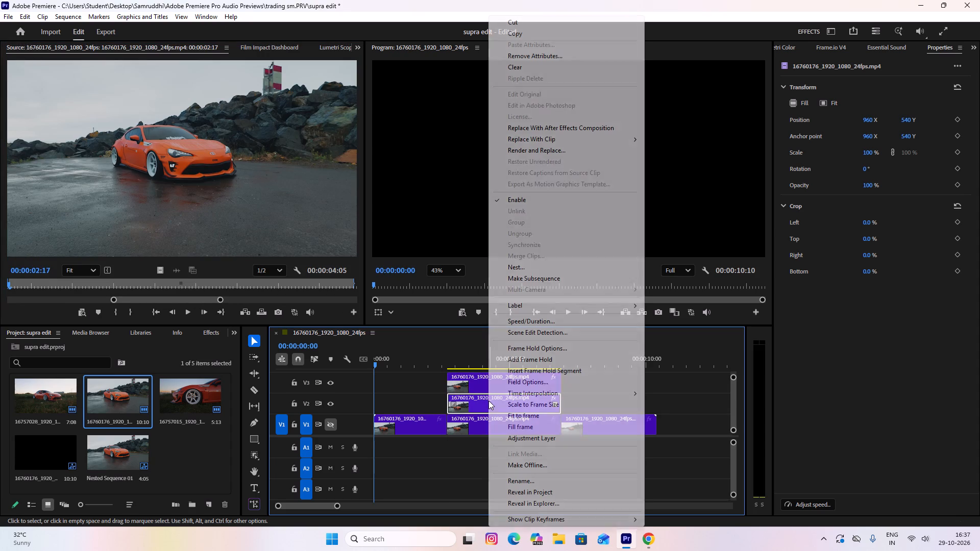
pyautogui.click(527, 270)
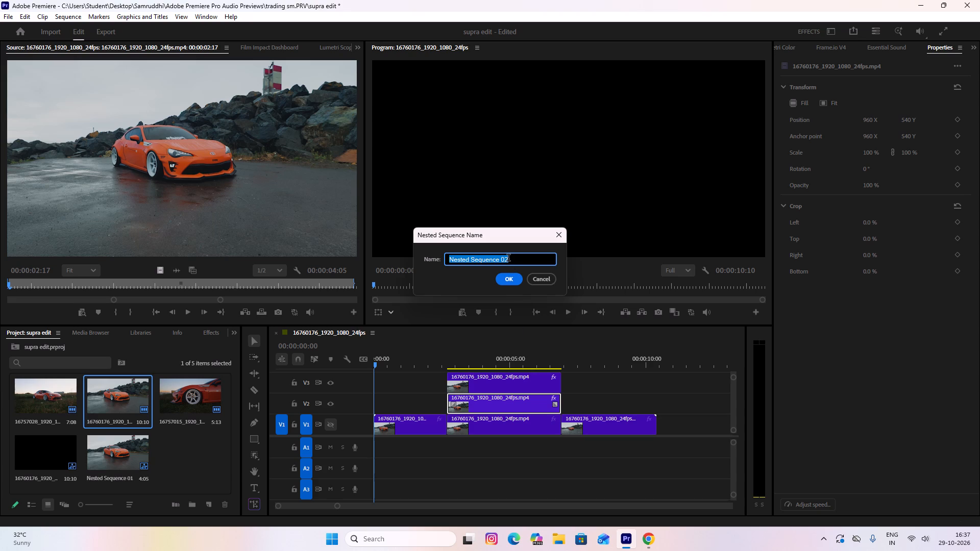
pyautogui.press('Right')
pyautogui.press('BackSpace')
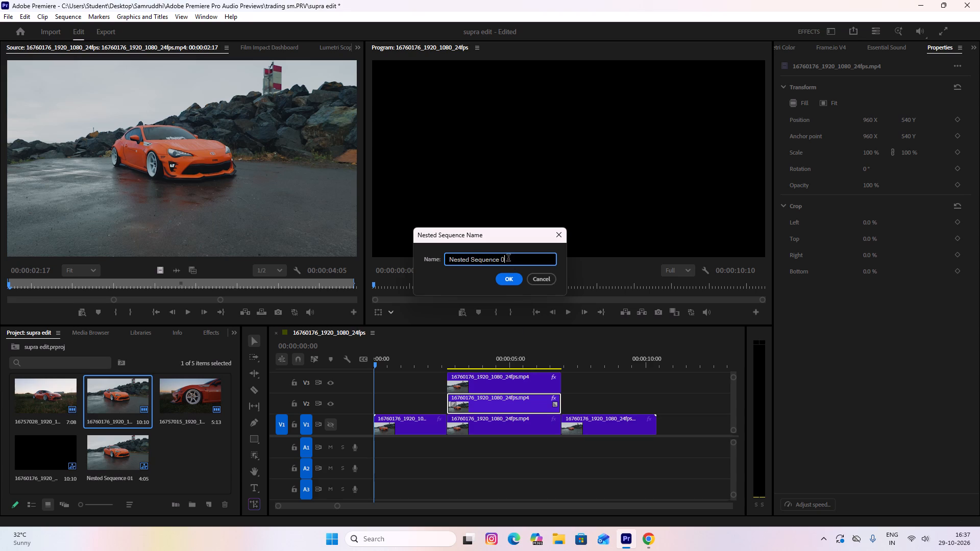
pyautogui.press('1')
pyautogui.press('Return')
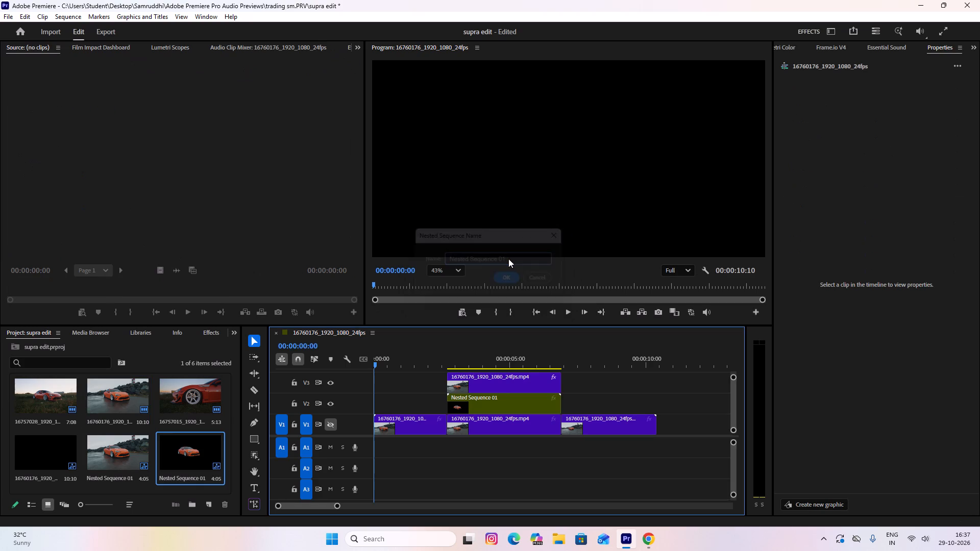
# Open the new Nested Sequence 01 and place clip 16757028 on V1 and clip 16757015 on V3, both from the sequence start.
pyautogui.doubleClick(510, 407)
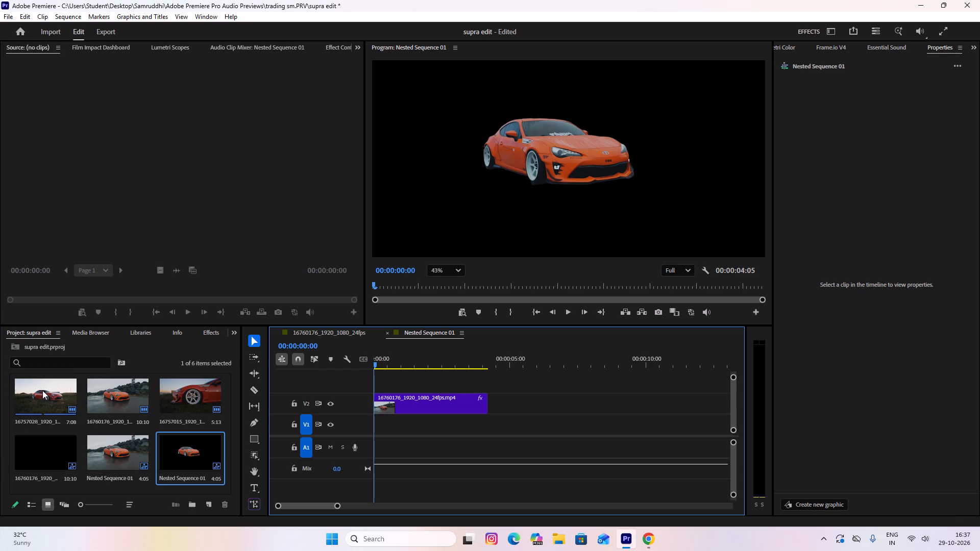
pyautogui.moveTo(45, 389); pyautogui.dragTo(397, 433)
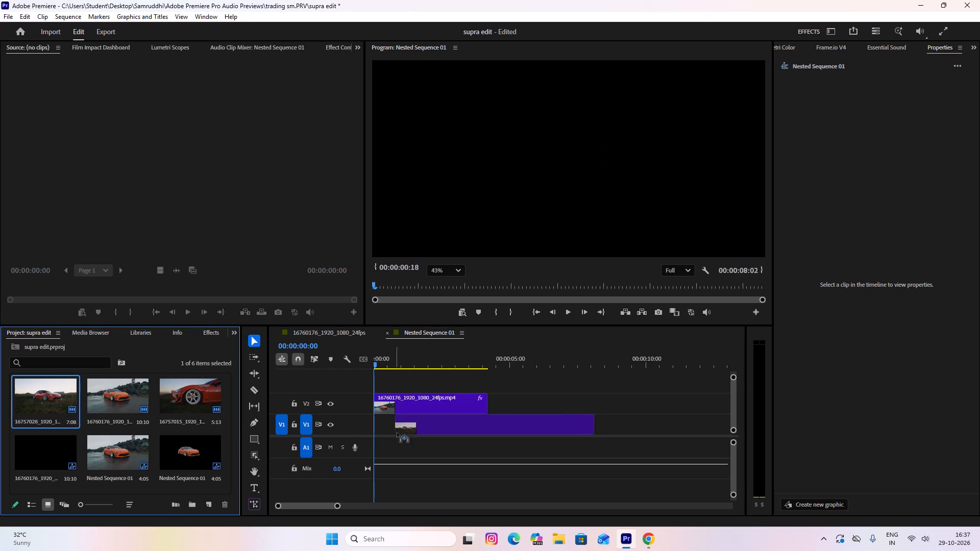
pyautogui.moveTo(397, 433); pyautogui.dragTo(376, 432)
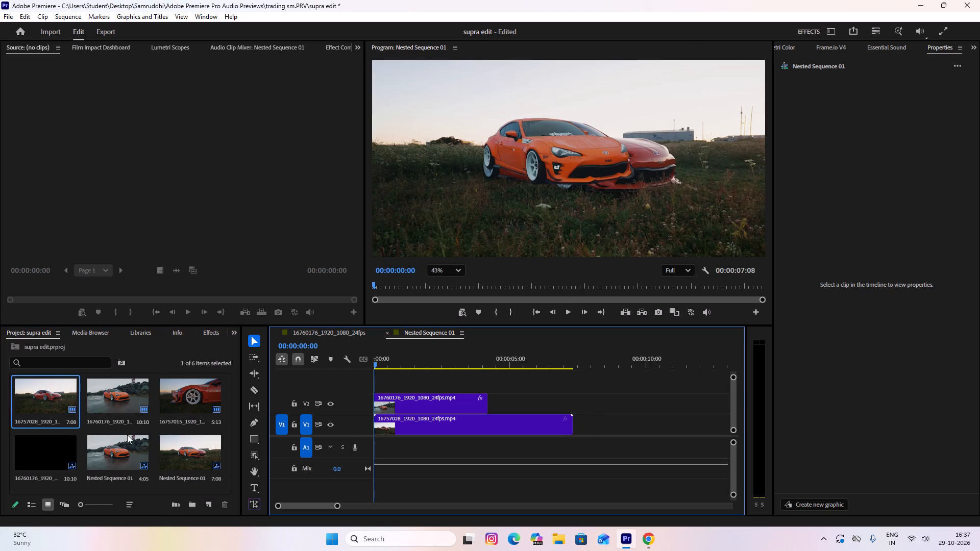
pyautogui.moveTo(180, 400); pyautogui.dragTo(367, 390)
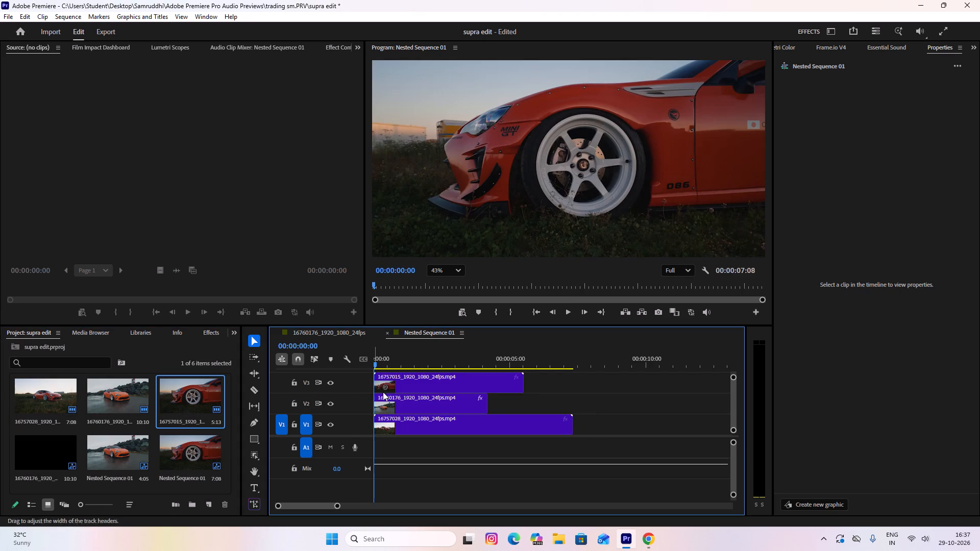
# Trim the ends of the V3 and V1 clips to match the V2 clip, at a duration of 00:00:04:05.
pyautogui.moveTo(522, 383); pyautogui.dragTo(486, 383)
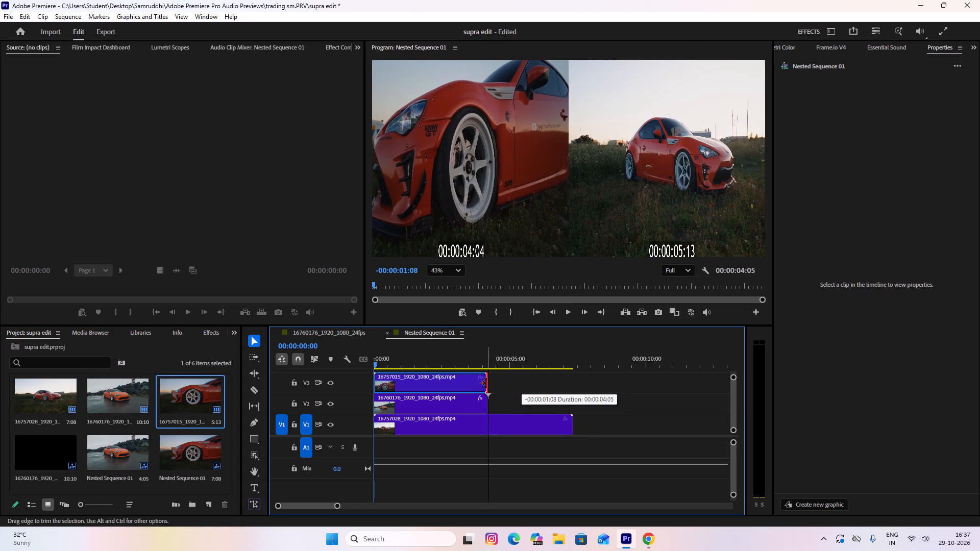
pyautogui.moveTo(486, 383); pyautogui.dragTo(485, 383)
pyautogui.moveTo(571, 421); pyautogui.dragTo(502, 421)
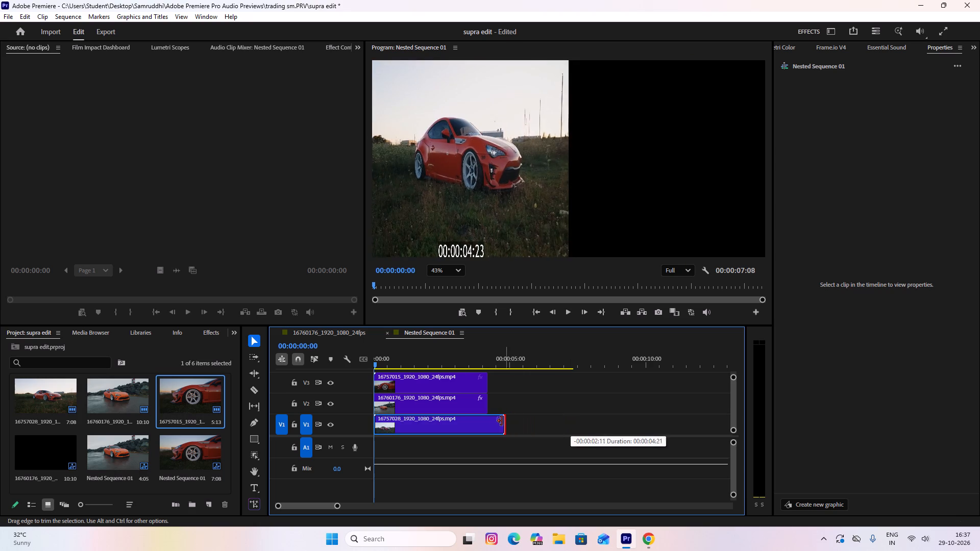
pyautogui.moveTo(502, 421); pyautogui.dragTo(489, 420)
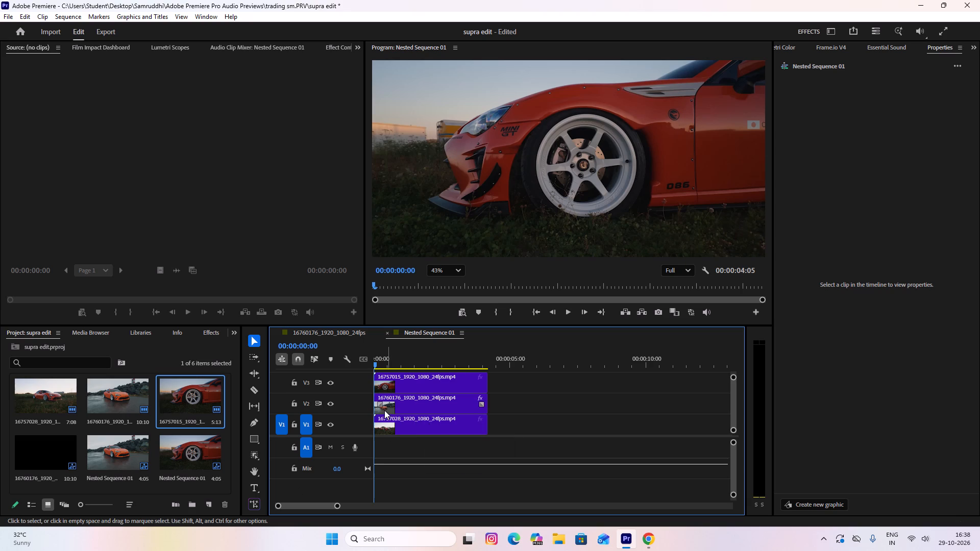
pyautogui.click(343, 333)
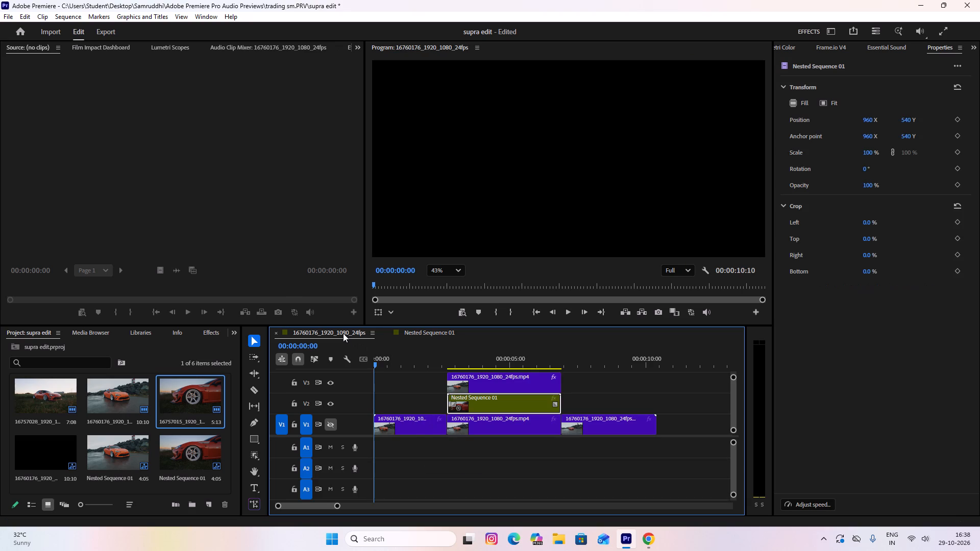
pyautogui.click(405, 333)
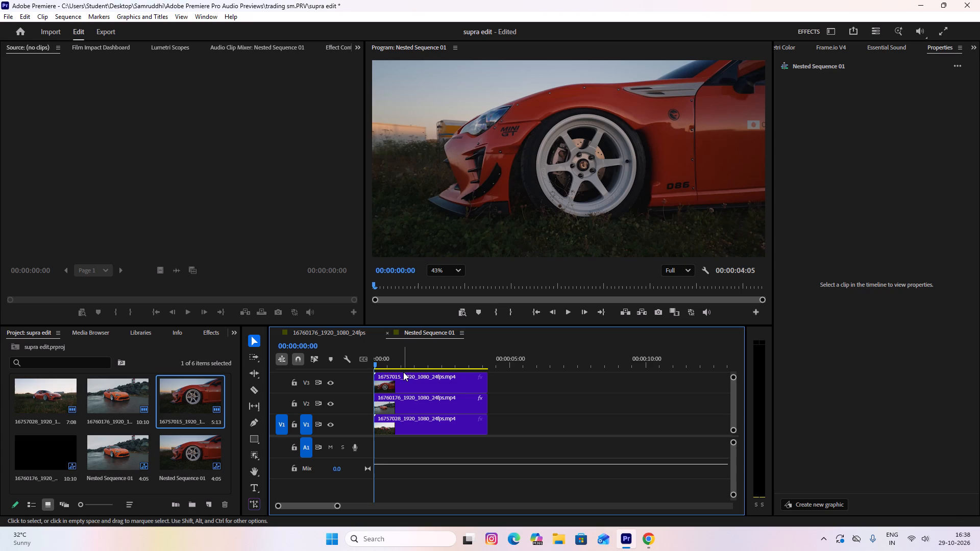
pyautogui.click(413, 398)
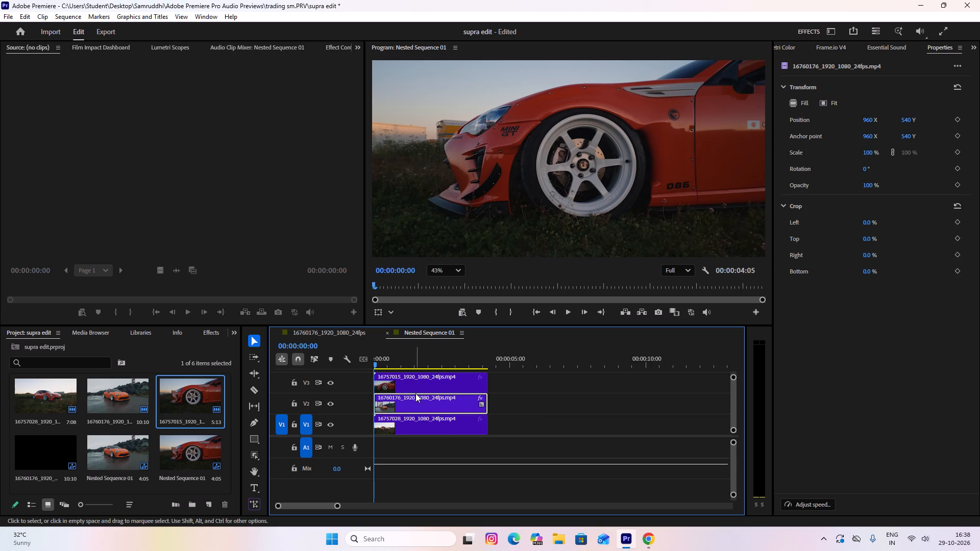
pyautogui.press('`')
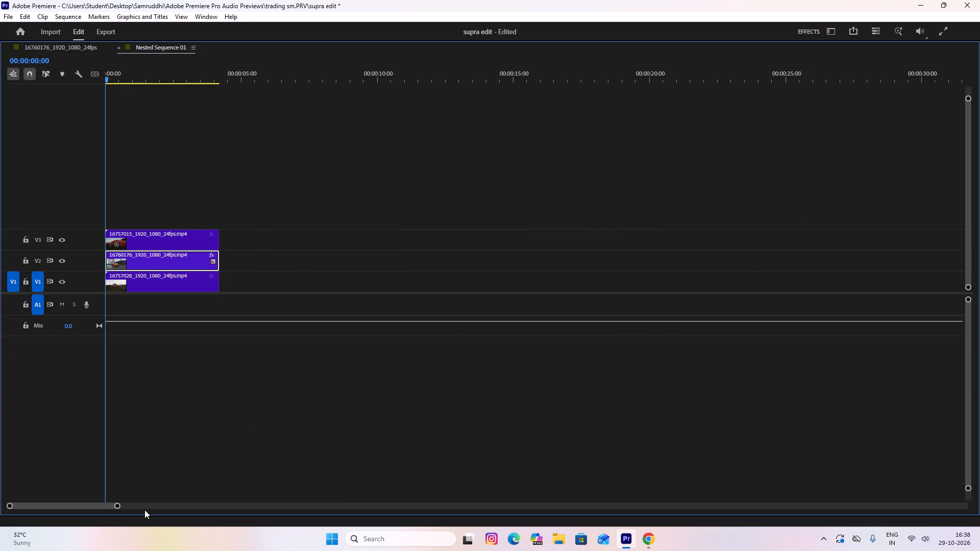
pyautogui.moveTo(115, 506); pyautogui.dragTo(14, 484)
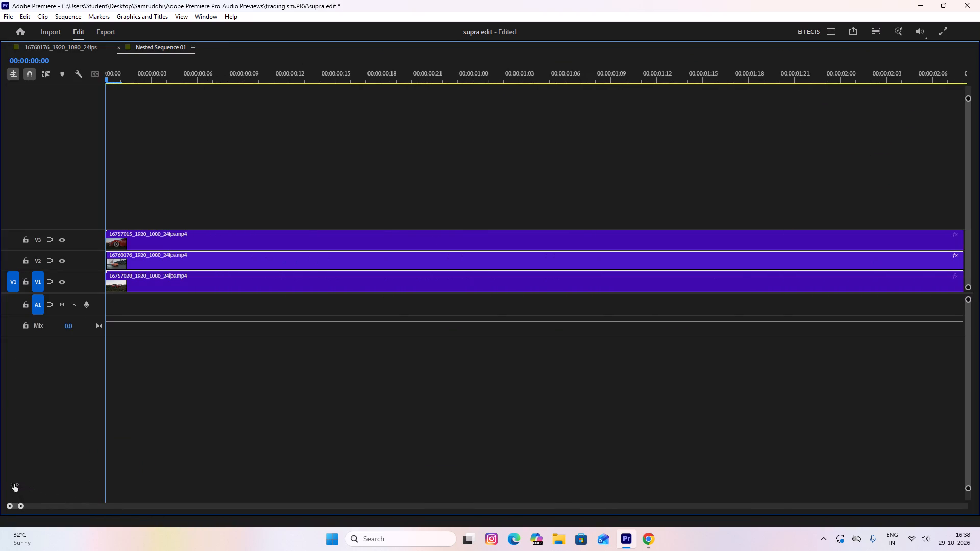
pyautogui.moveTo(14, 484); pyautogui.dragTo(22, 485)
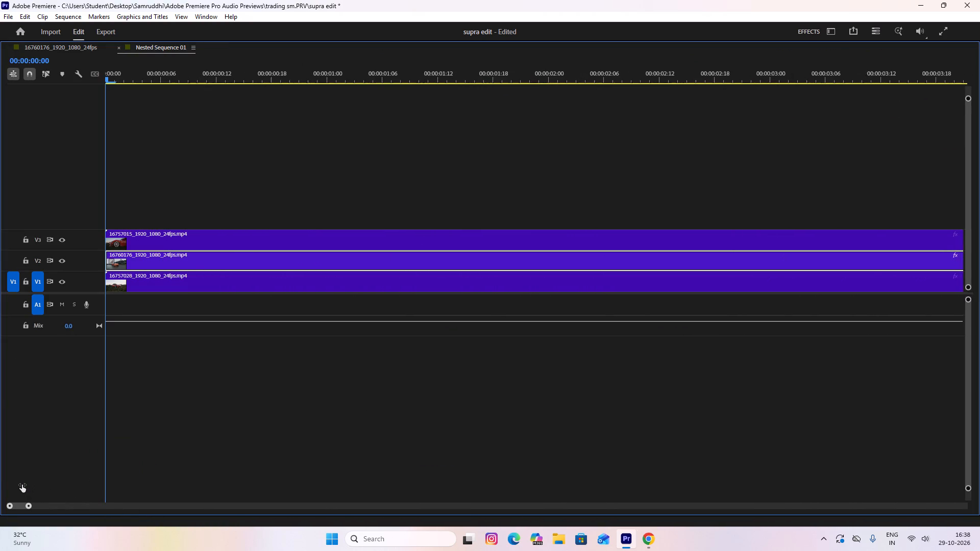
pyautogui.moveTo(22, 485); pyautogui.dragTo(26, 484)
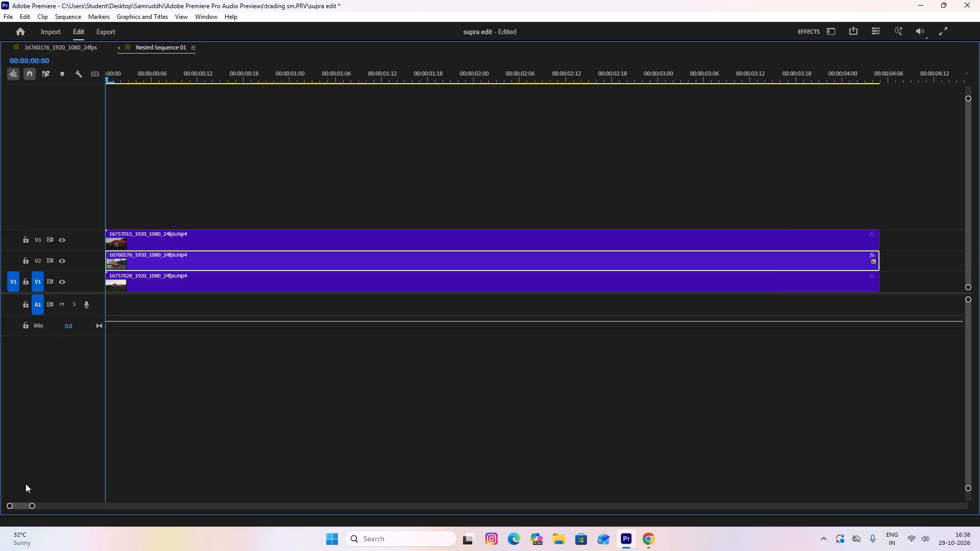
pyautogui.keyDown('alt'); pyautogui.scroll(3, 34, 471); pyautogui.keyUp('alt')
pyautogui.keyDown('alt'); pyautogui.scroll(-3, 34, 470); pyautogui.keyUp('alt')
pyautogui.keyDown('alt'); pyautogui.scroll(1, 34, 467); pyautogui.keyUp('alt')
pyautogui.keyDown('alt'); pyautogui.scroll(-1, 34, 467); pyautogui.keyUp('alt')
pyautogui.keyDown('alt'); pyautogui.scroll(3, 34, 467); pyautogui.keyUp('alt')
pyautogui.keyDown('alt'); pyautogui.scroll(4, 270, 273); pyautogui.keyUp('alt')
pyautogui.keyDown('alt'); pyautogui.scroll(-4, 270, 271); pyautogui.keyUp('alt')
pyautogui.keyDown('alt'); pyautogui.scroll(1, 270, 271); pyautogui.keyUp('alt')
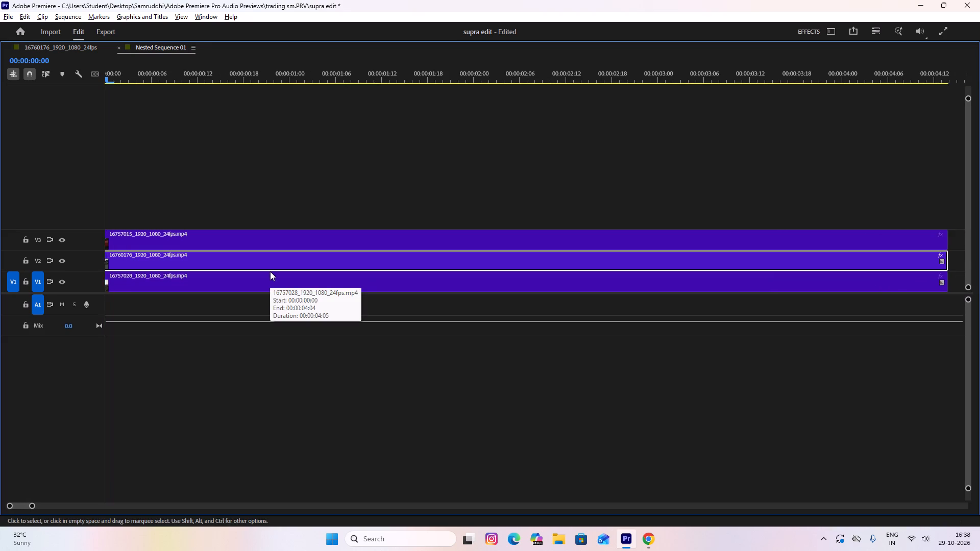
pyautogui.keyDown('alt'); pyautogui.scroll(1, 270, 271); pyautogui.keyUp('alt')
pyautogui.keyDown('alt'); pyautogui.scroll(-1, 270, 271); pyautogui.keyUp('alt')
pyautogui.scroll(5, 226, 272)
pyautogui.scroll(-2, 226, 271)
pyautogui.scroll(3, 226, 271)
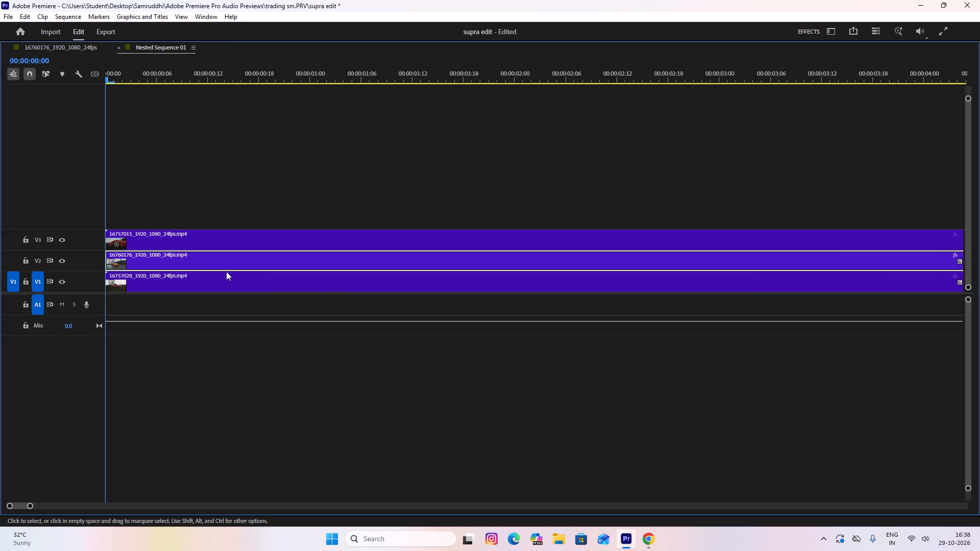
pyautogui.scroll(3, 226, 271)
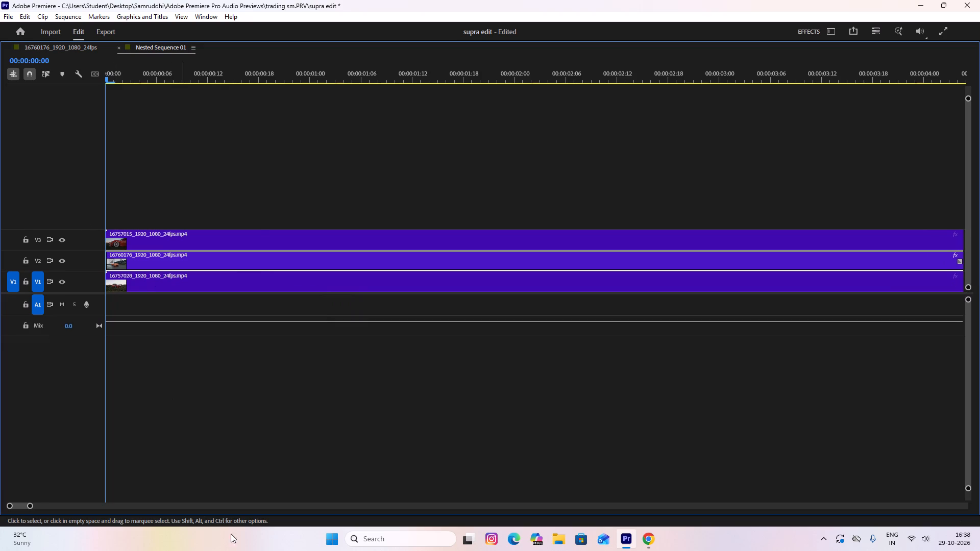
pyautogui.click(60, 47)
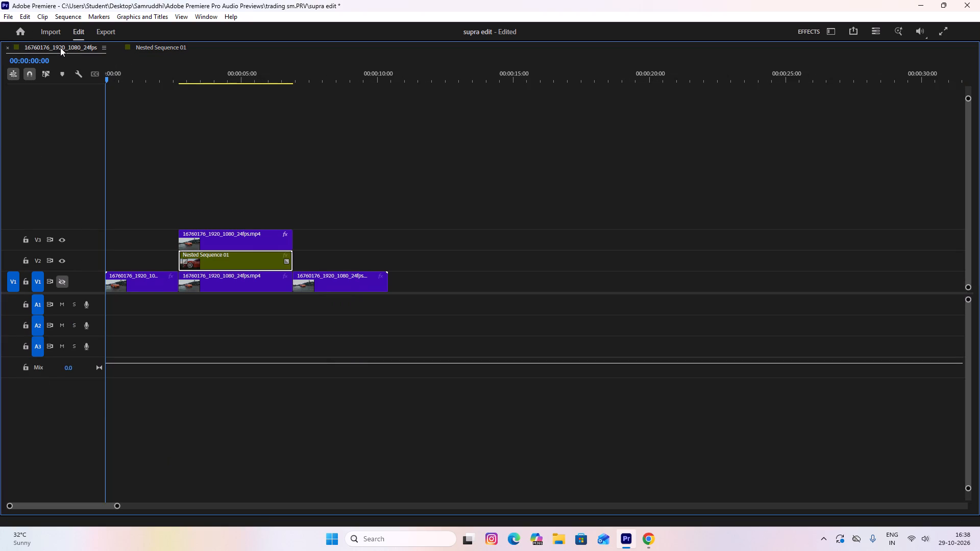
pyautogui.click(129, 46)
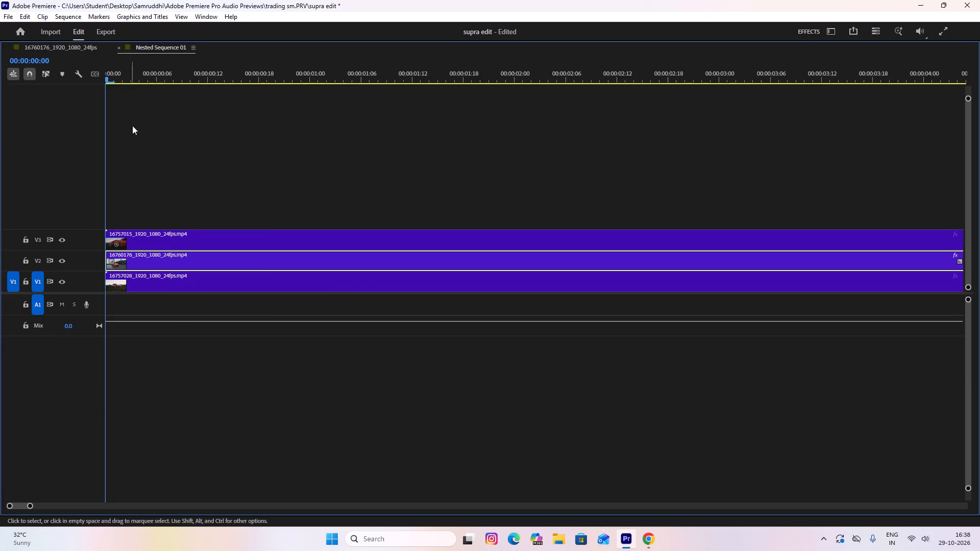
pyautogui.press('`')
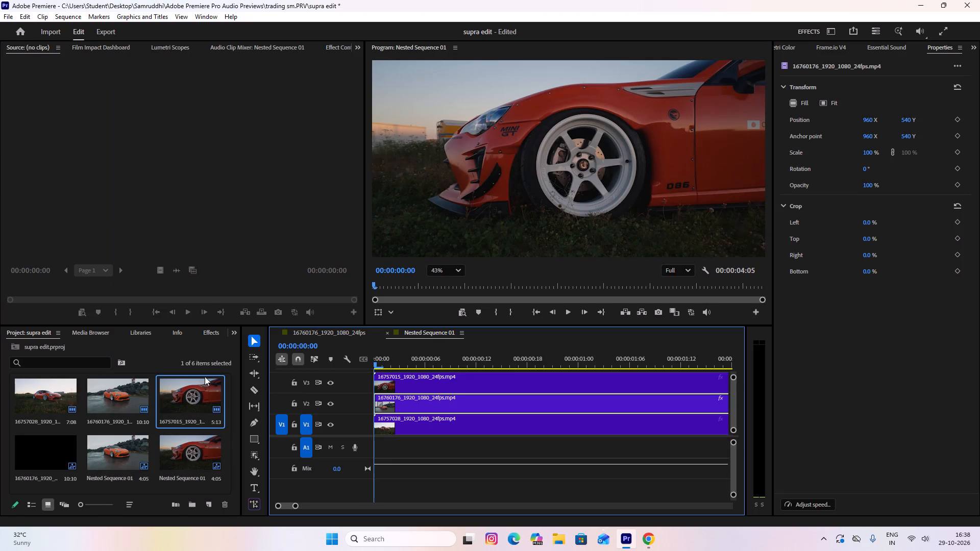
# With the Razor tool, split the clips on V1, V2 and V3 together every 3 frames from the sequence start to 00:00:01:00.
pyautogui.click(257, 390)
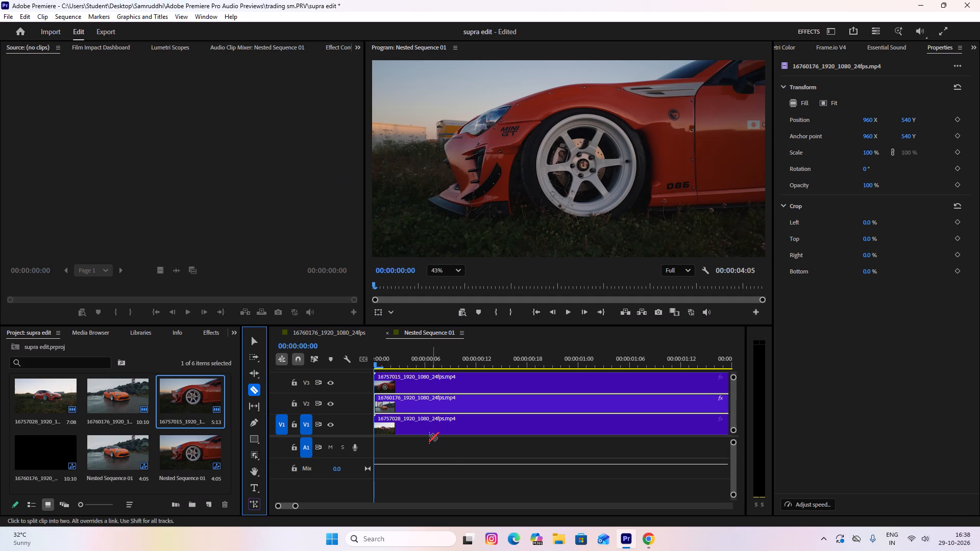
pyautogui.press('`')
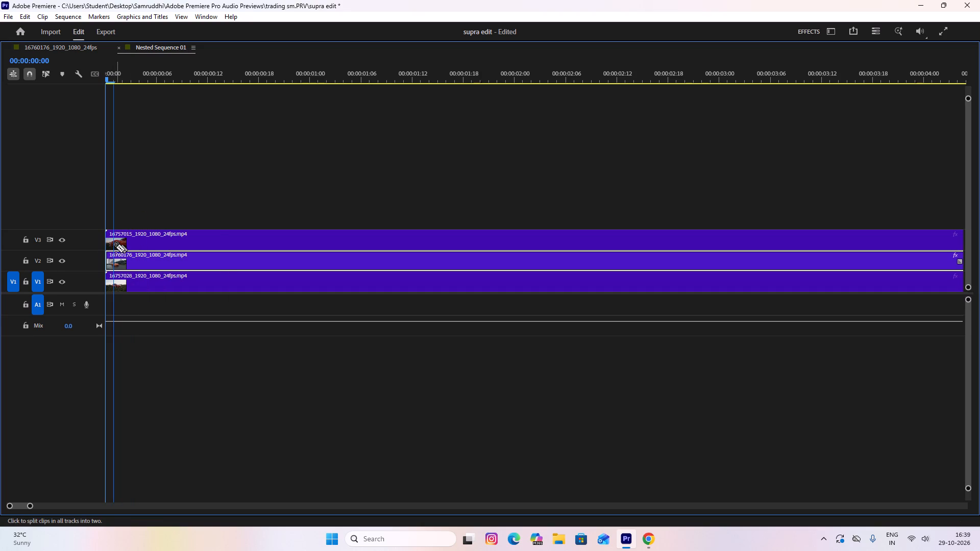
pyautogui.keyDown('shift'); pyautogui.click(129, 246); pyautogui.keyUp('shift')
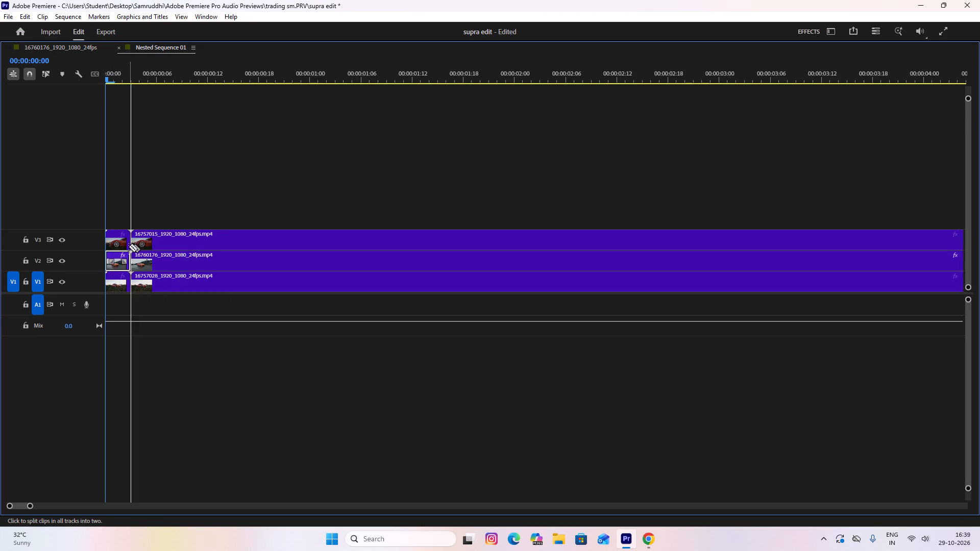
pyautogui.keyDown('shift'); pyautogui.click(155, 247); pyautogui.keyUp('shift')
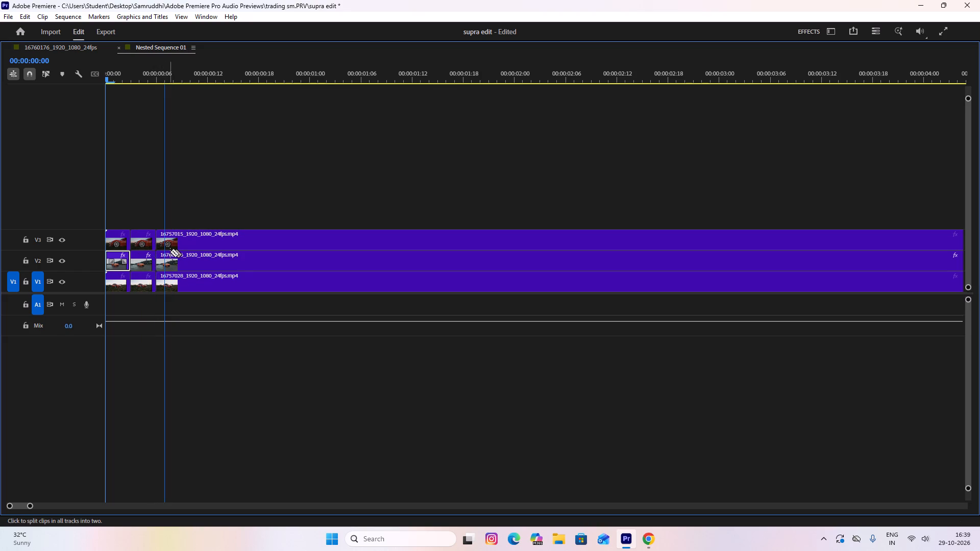
pyautogui.keyDown('shift'); pyautogui.click(182, 253); pyautogui.keyUp('shift')
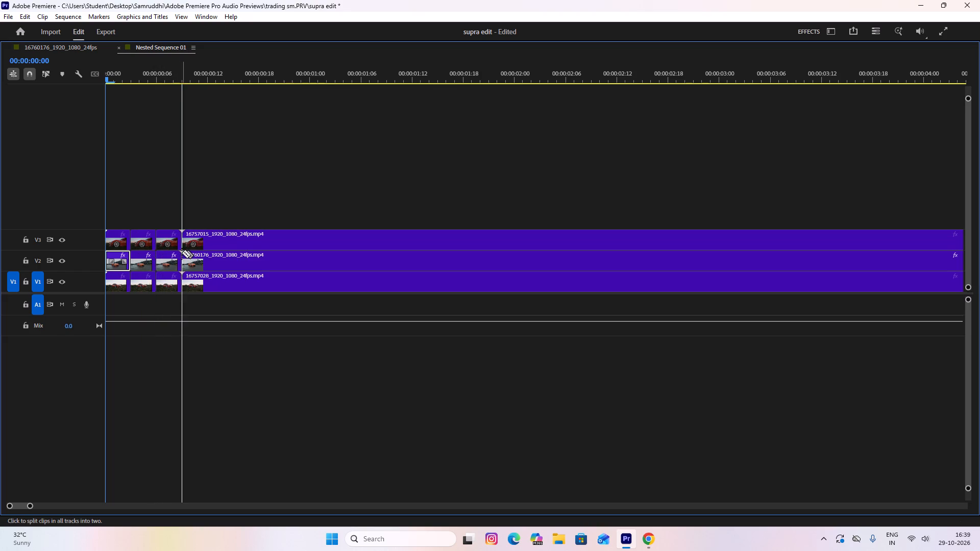
pyautogui.keyDown('shift'); pyautogui.click(208, 258); pyautogui.keyUp('shift')
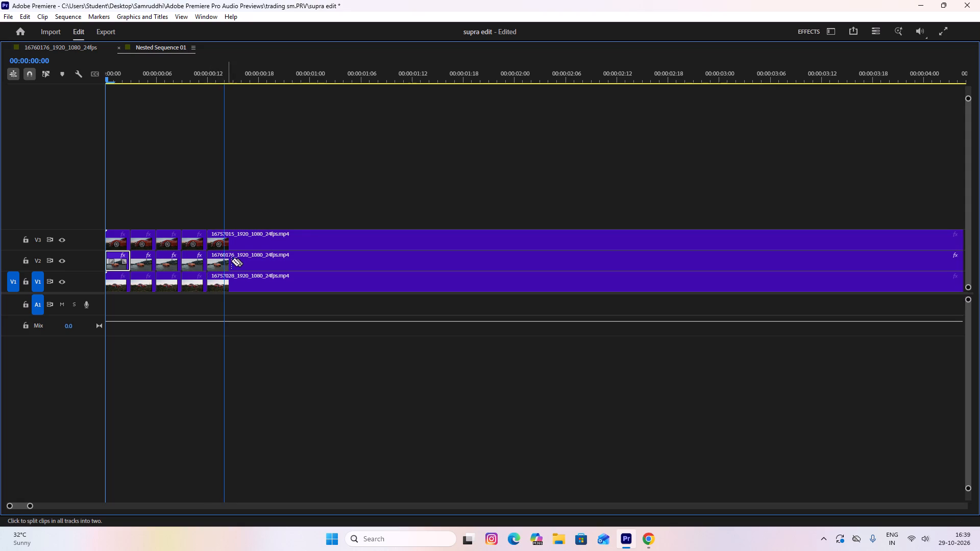
pyautogui.keyDown('shift'); pyautogui.click(231, 261); pyautogui.keyUp('shift')
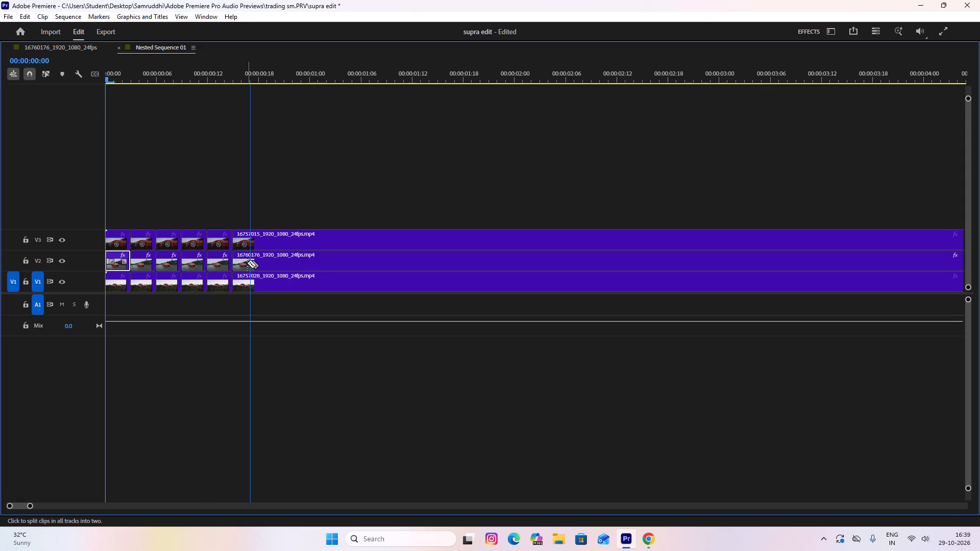
pyautogui.keyDown('shift'); pyautogui.click(258, 264); pyautogui.keyUp('shift')
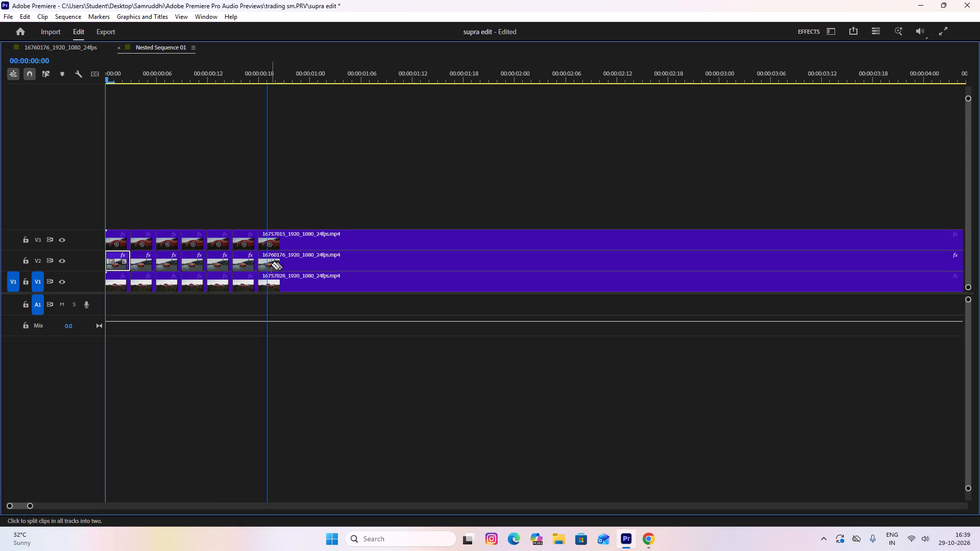
pyautogui.keyDown('shift'); pyautogui.click(288, 267); pyautogui.keyUp('shift')
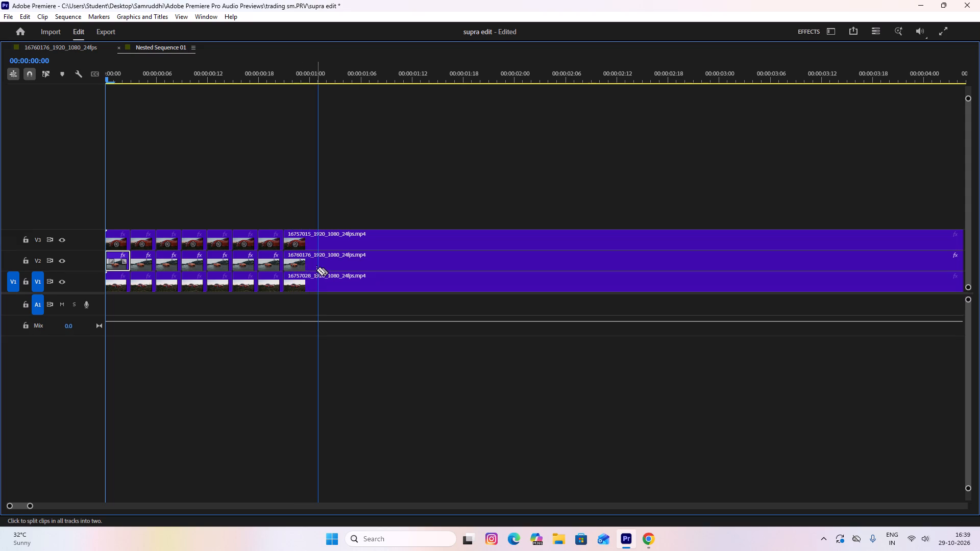
pyautogui.keyDown('shift'); pyautogui.click(311, 271); pyautogui.keyUp('shift')
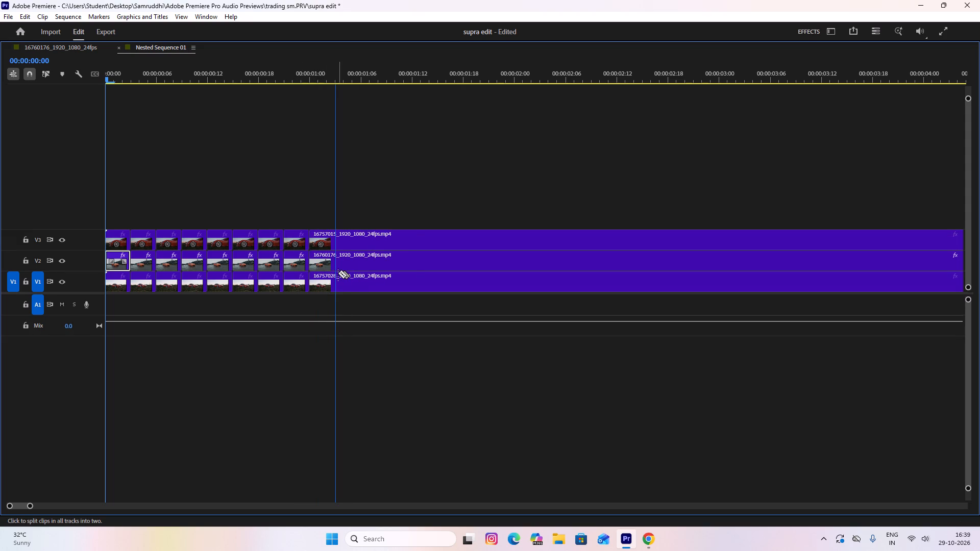
# Continue splitting the clips on all three video tracks every 3 frames from 00:00:01:00 to 00:00:02:00.
pyautogui.keyDown('shift'); pyautogui.click(338, 273); pyautogui.keyUp('shift')
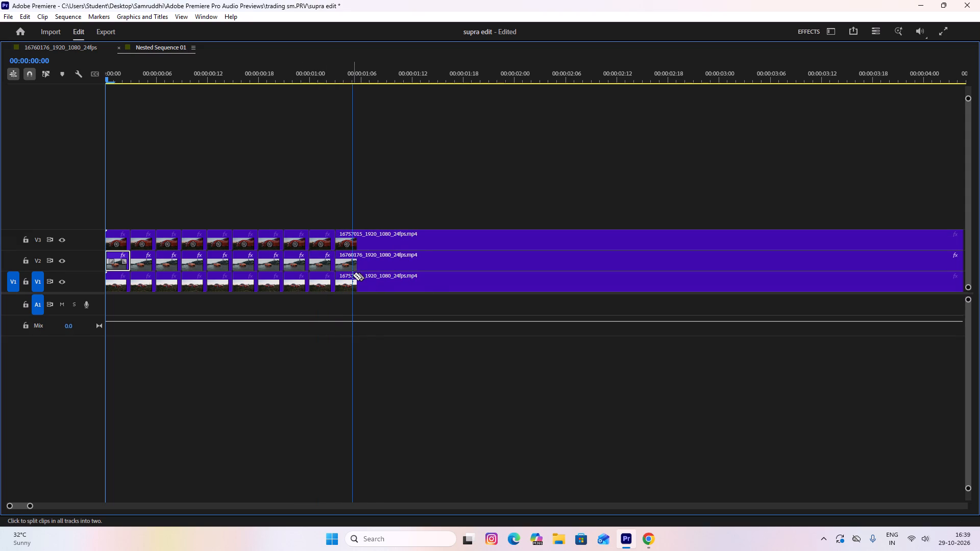
pyautogui.keyDown('shift'); pyautogui.click(363, 279); pyautogui.keyUp('shift')
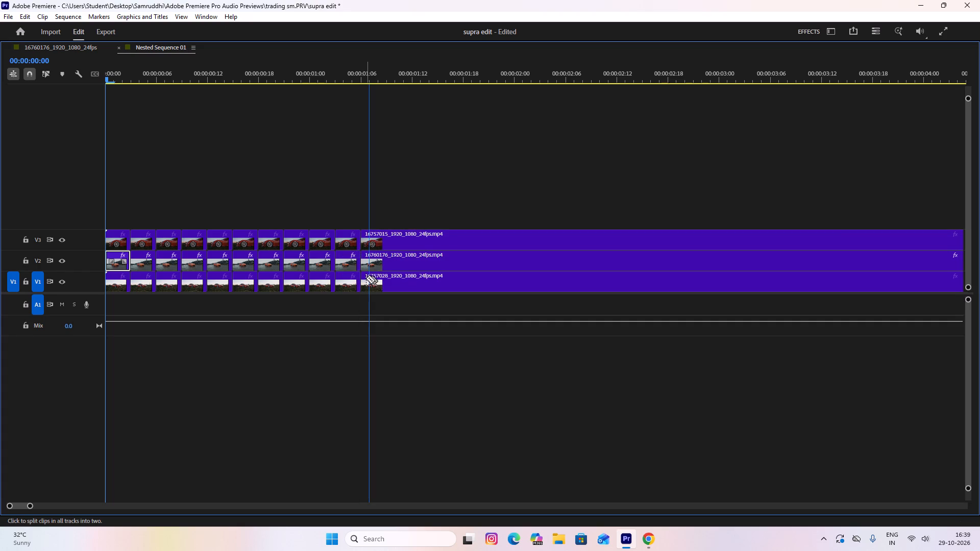
pyautogui.keyDown('shift'); pyautogui.click(383, 280); pyautogui.keyUp('shift')
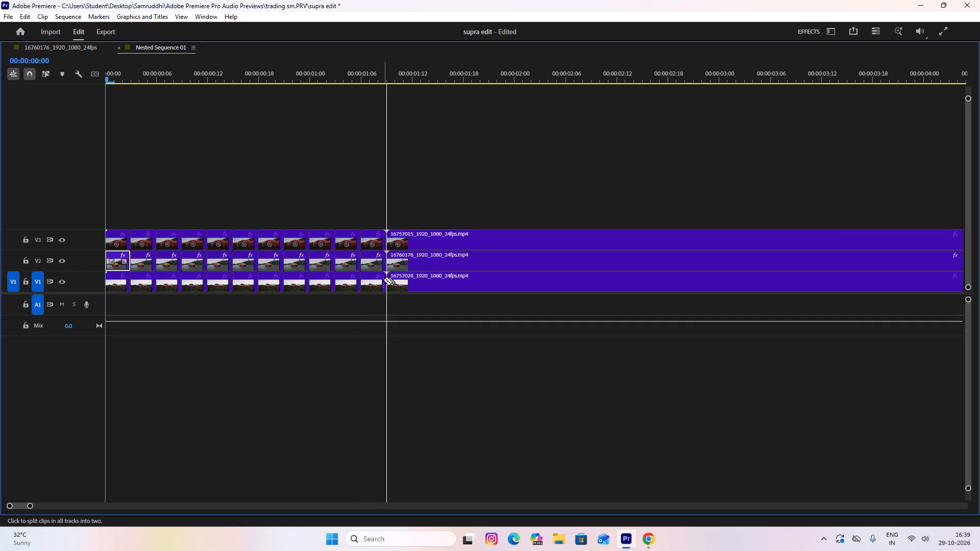
pyautogui.keyDown('shift'); pyautogui.click(409, 283); pyautogui.keyUp('shift')
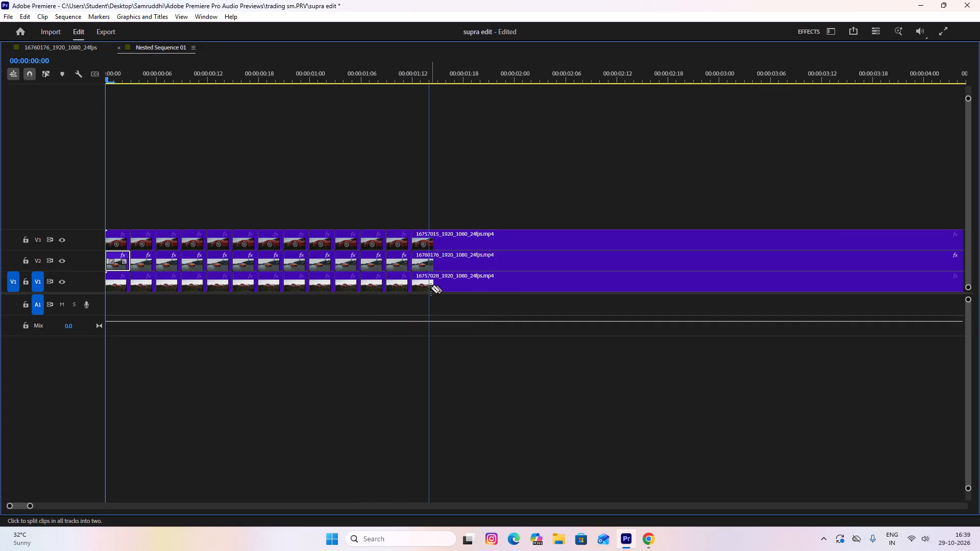
pyautogui.keyDown('shift'); pyautogui.click(438, 289); pyautogui.keyUp('shift')
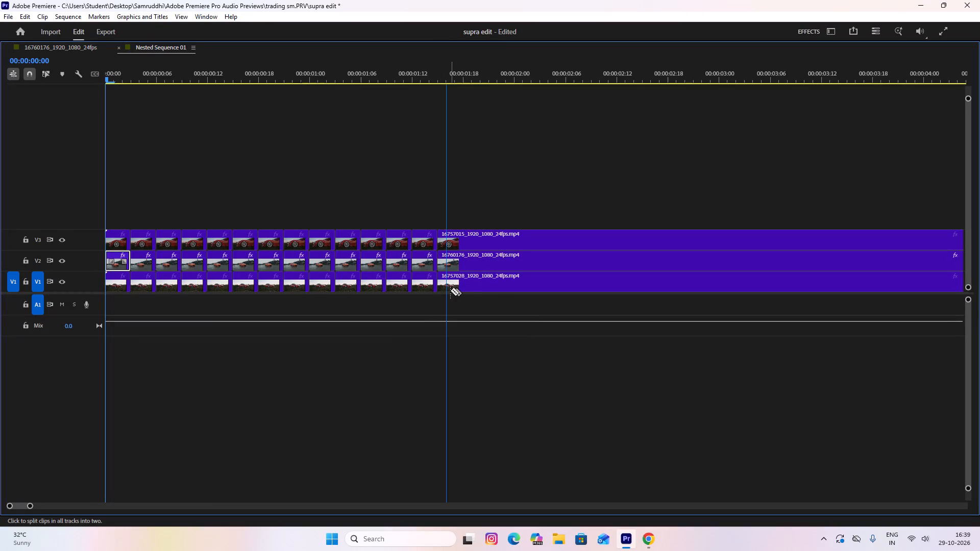
pyautogui.keyDown('shift'); pyautogui.click(462, 291); pyautogui.keyUp('shift')
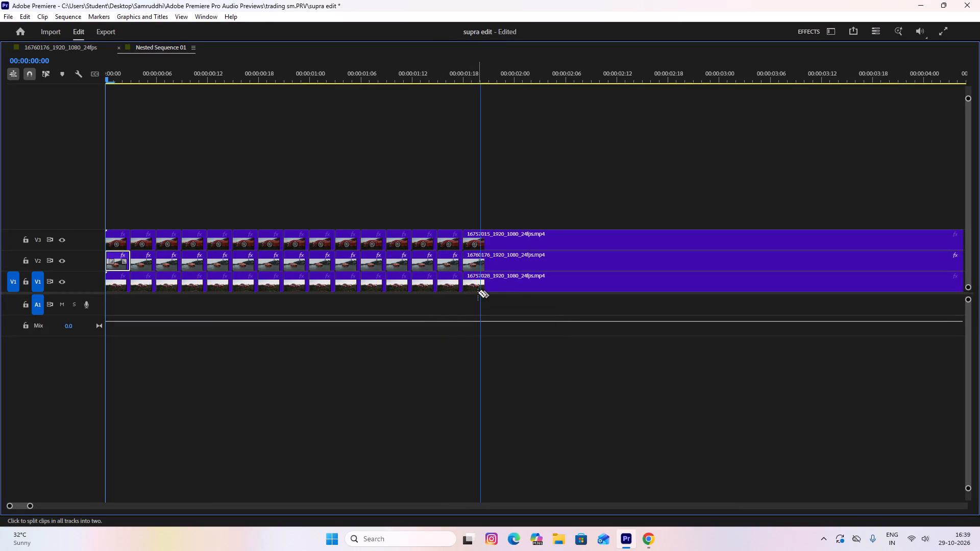
pyautogui.keyDown('shift'); pyautogui.click(486, 294); pyautogui.keyUp('shift')
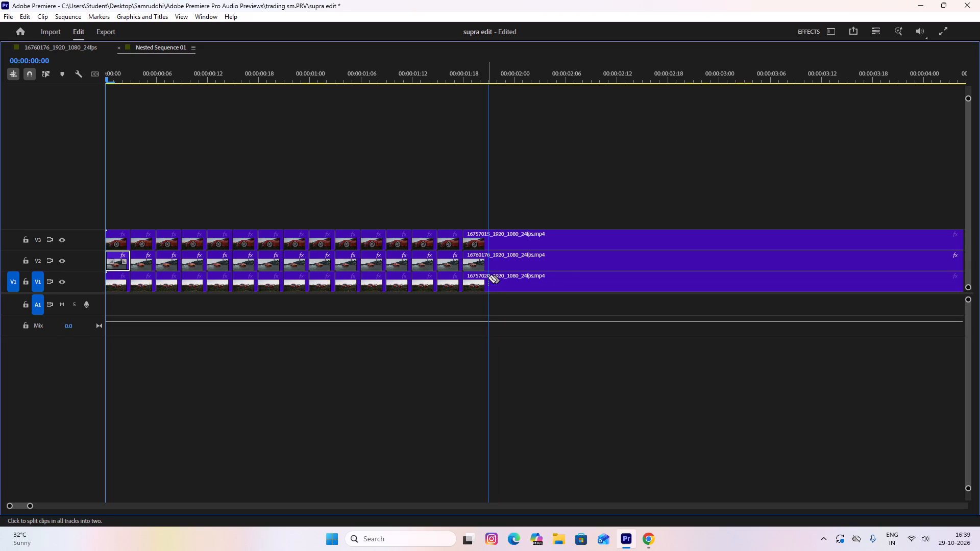
pyautogui.keyDown('shift'); pyautogui.click(488, 278); pyautogui.keyUp('shift')
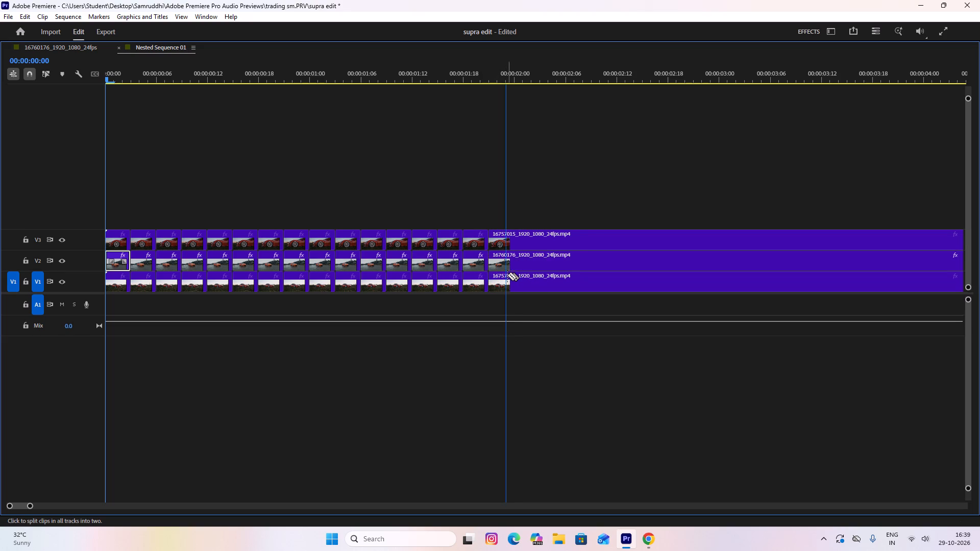
pyautogui.keyDown('shift'); pyautogui.click(513, 275); pyautogui.keyUp('shift')
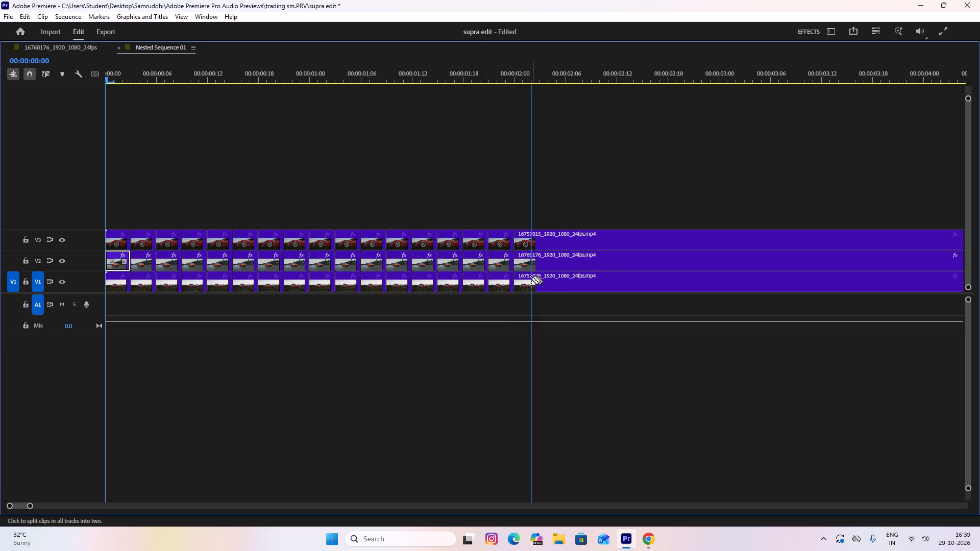
# Continue splitting the clips on all three video tracks every 3 frames from 00:00:02:00 to 00:00:03:00.
pyautogui.keyDown('shift'); pyautogui.click(541, 279); pyautogui.keyUp('shift')
pyautogui.keyDown('shift'); pyautogui.click(569, 282); pyautogui.keyUp('shift')
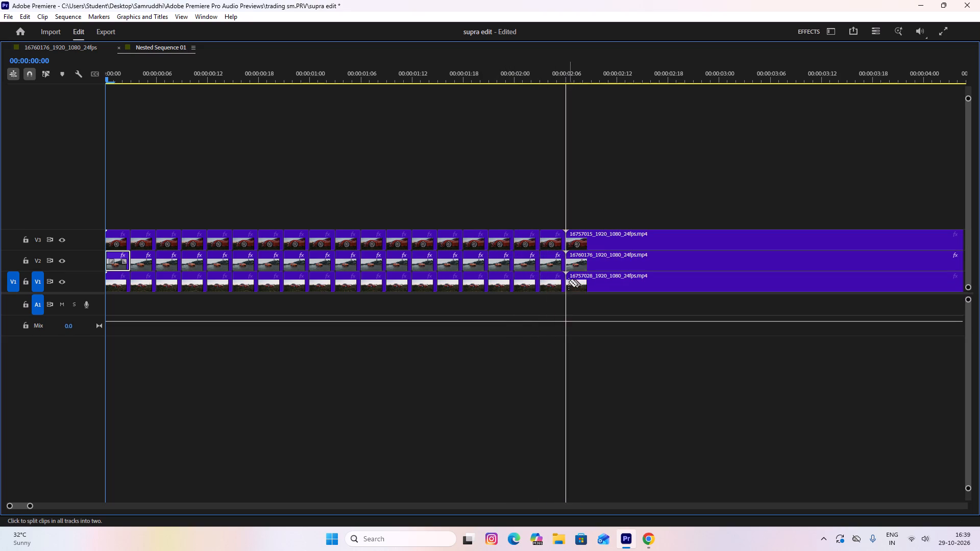
pyautogui.keyDown('shift'); pyautogui.click(590, 282); pyautogui.keyUp('shift')
pyautogui.keyDown('shift'); pyautogui.click(616, 281); pyautogui.keyUp('shift')
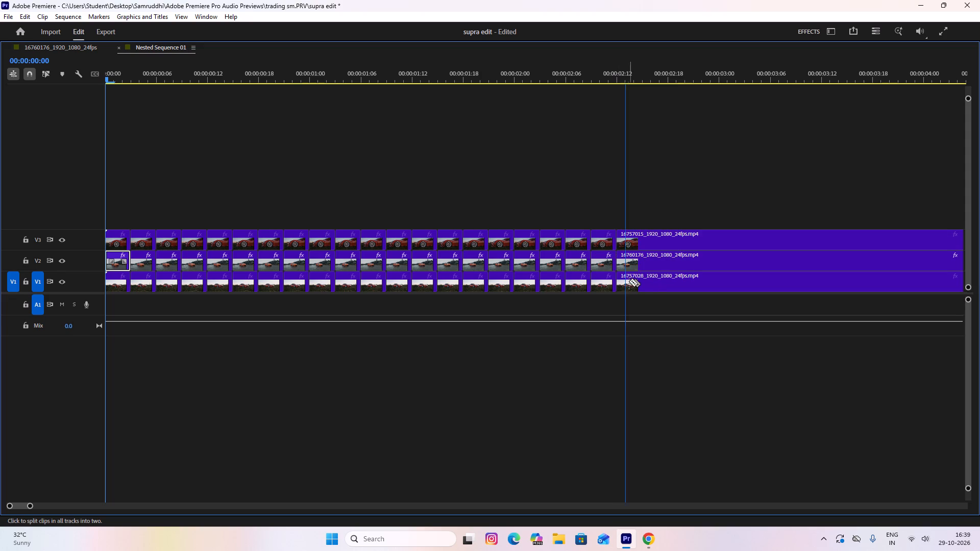
pyautogui.keyDown('shift'); pyautogui.click(644, 281); pyautogui.keyUp('shift')
pyautogui.keyDown('shift'); pyautogui.click(670, 282); pyautogui.keyUp('shift')
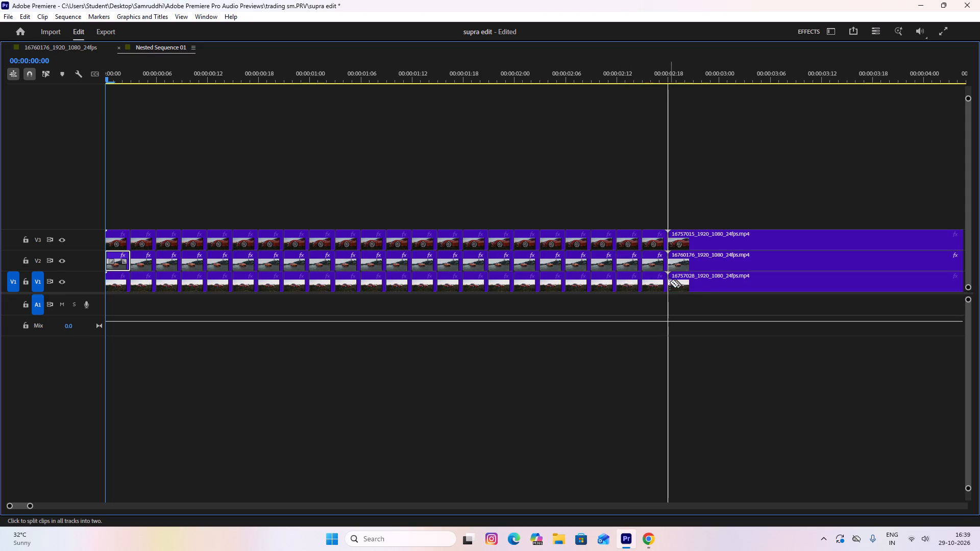
pyautogui.keyDown('shift'); pyautogui.click(694, 282); pyautogui.keyUp('shift')
pyautogui.keyDown('shift'); pyautogui.click(715, 282); pyautogui.keyUp('shift')
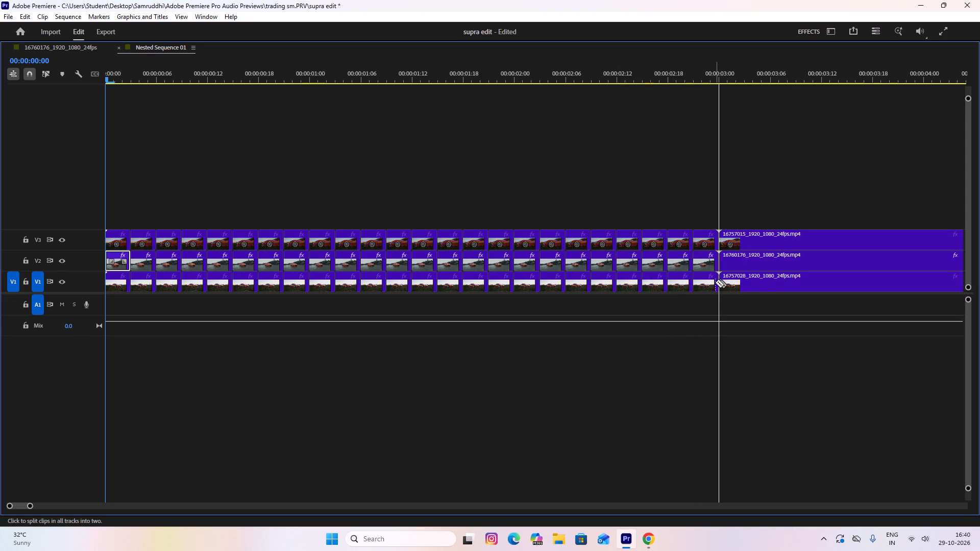
# Continue splitting the clips on all three video tracks every 3 frames from 00:00:03:03 to the last cut at 00:00:04:03.
pyautogui.keyDown('shift'); pyautogui.click(743, 281); pyautogui.keyUp('shift')
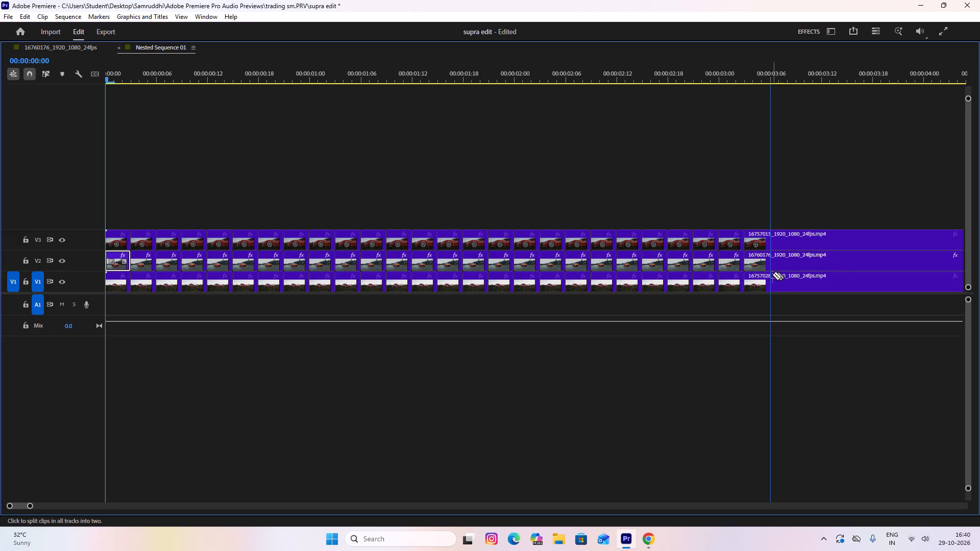
pyautogui.keyDown('shift'); pyautogui.click(772, 274); pyautogui.keyUp('shift')
pyautogui.keyDown('shift'); pyautogui.click(796, 274); pyautogui.keyUp('shift')
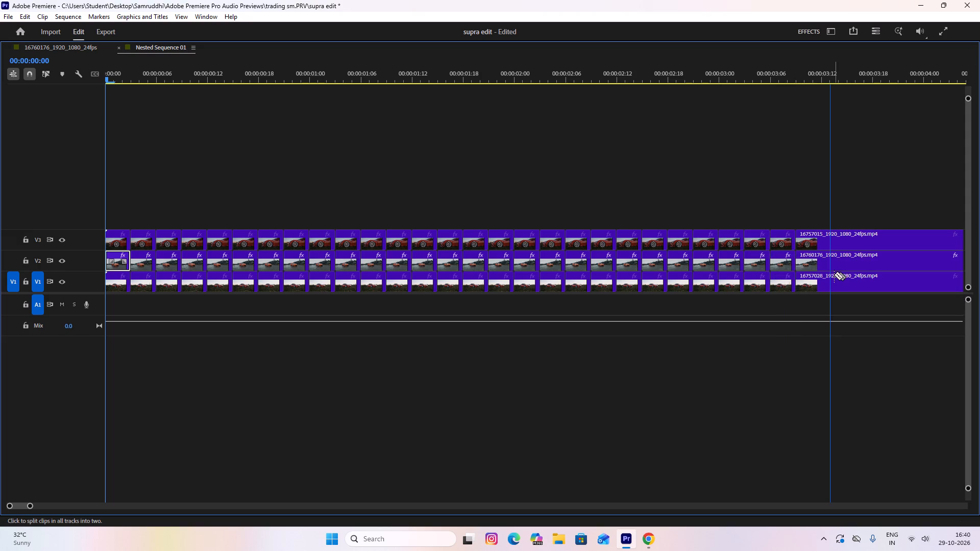
pyautogui.keyDown('shift'); pyautogui.click(825, 276); pyautogui.keyUp('shift')
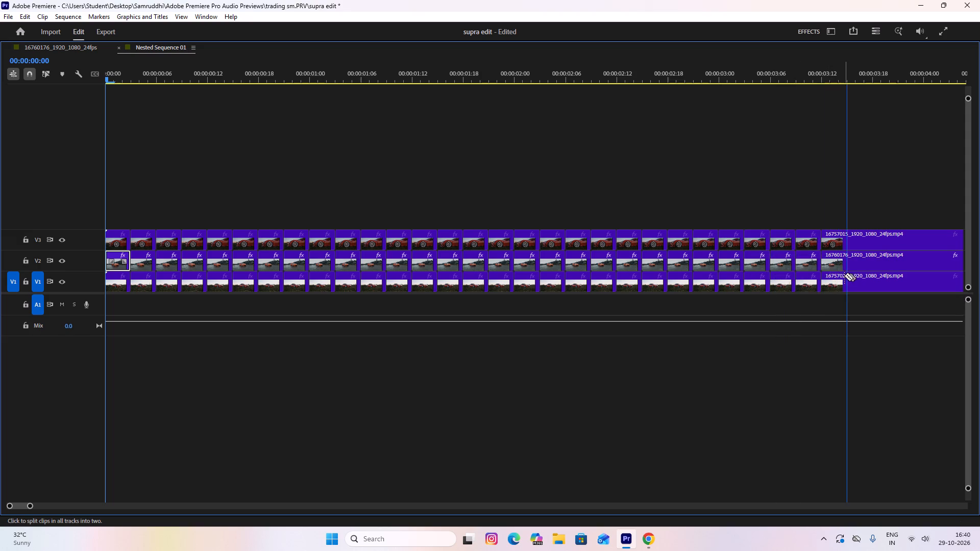
pyautogui.keyDown('shift'); pyautogui.click(844, 275); pyautogui.keyUp('shift')
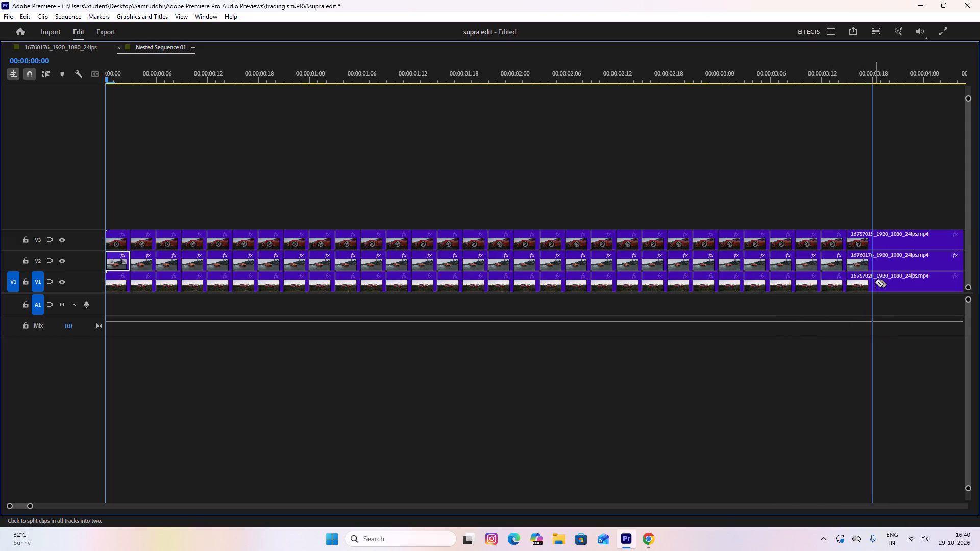
pyautogui.keyDown('shift'); pyautogui.click(875, 282); pyautogui.keyUp('shift')
pyautogui.keyDown('shift'); pyautogui.click(901, 283); pyautogui.keyUp('shift')
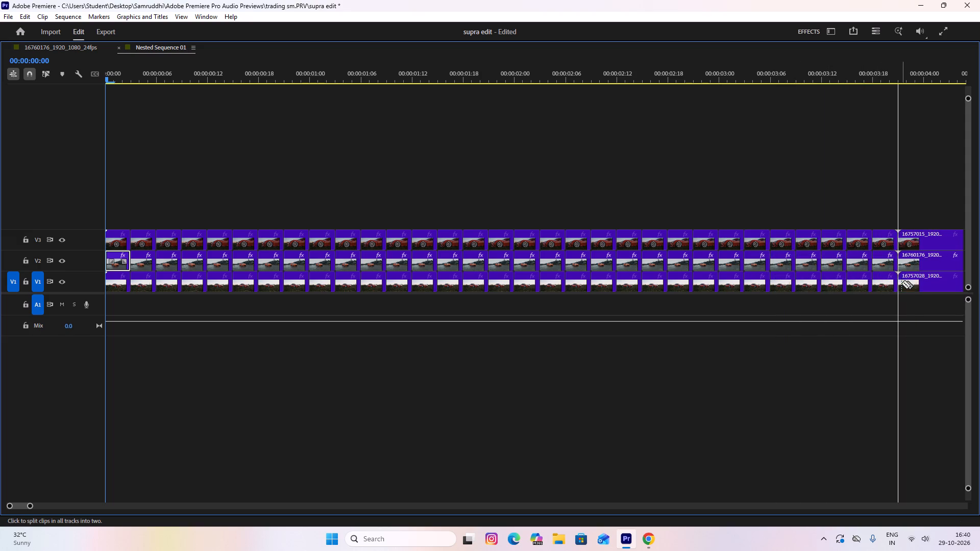
pyautogui.keyDown('shift'); pyautogui.click(926, 285); pyautogui.keyUp('shift')
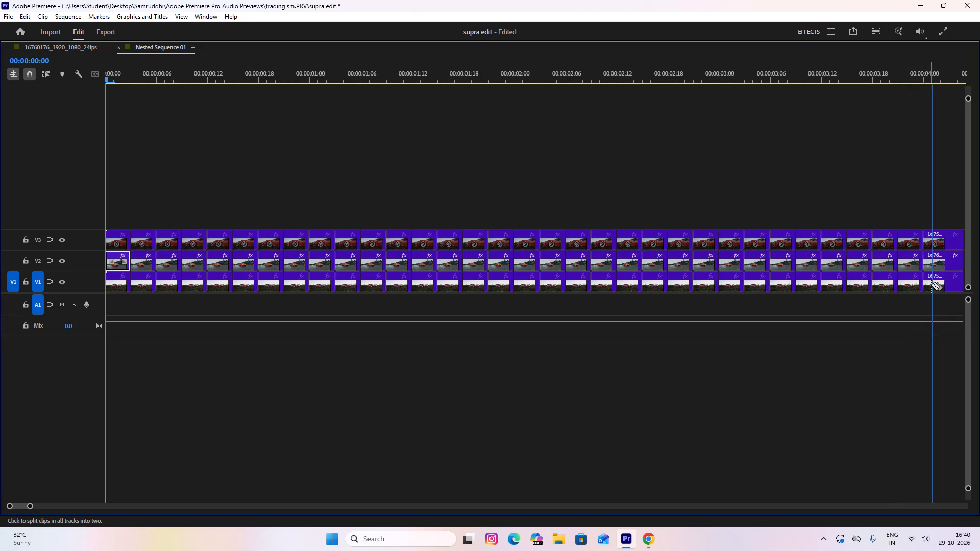
pyautogui.keyDown('shift'); pyautogui.click(951, 287); pyautogui.keyUp('shift')
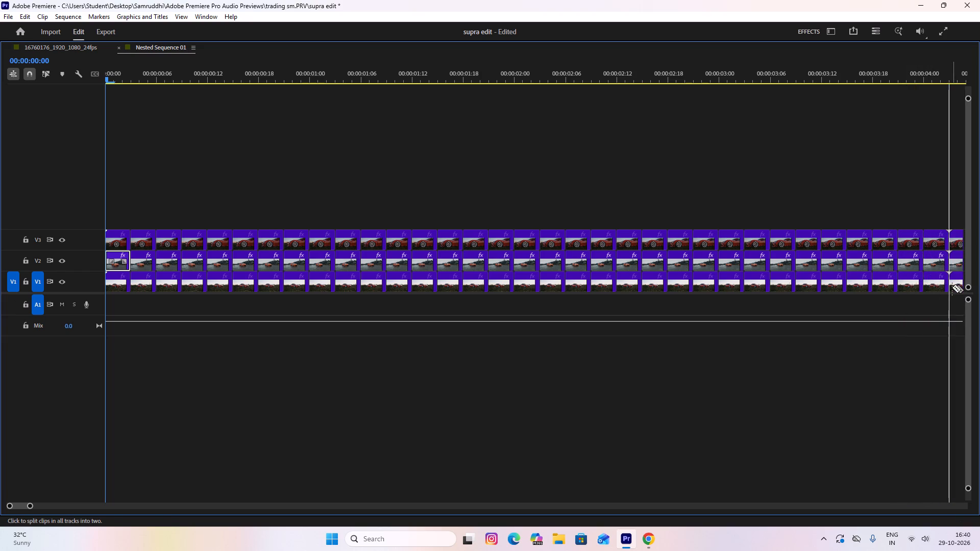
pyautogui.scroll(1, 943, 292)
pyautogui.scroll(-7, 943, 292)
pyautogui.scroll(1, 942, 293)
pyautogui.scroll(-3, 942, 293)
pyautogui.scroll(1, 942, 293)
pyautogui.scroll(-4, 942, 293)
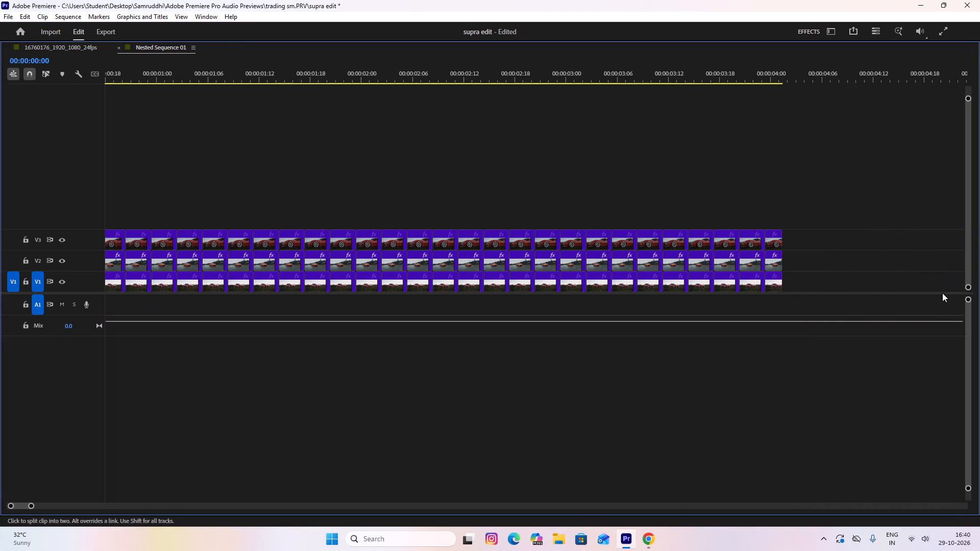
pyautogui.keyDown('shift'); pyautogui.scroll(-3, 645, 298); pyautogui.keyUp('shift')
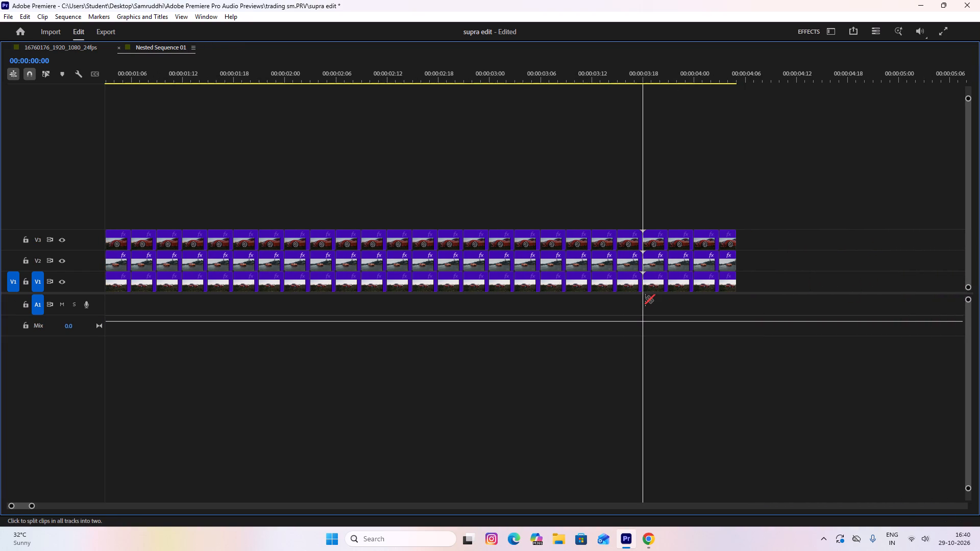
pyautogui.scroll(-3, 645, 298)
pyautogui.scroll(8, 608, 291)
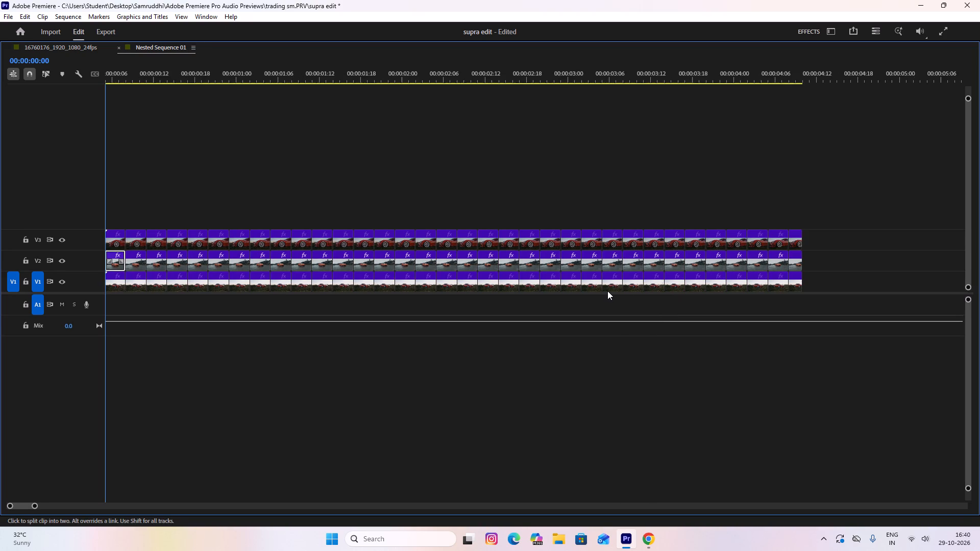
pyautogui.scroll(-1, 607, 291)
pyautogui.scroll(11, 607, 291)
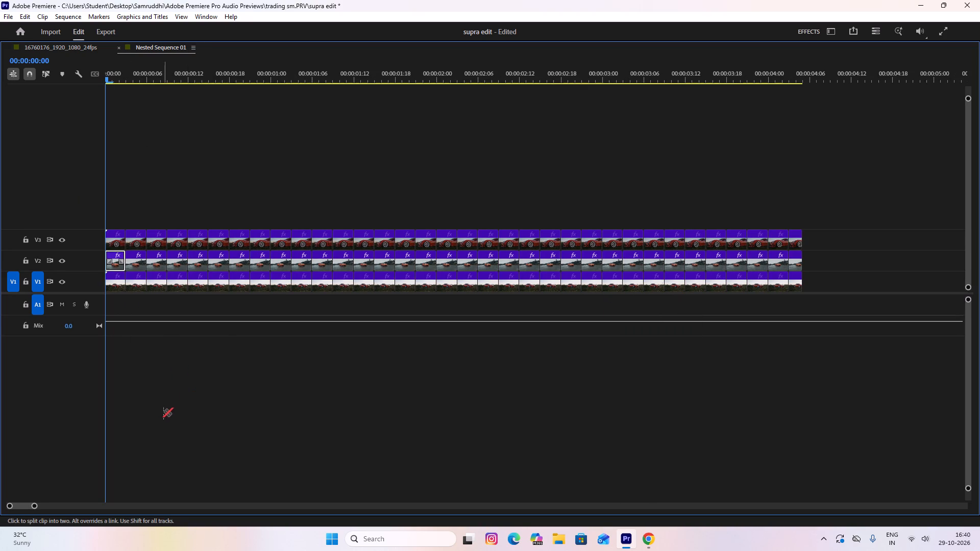
# With the Selection tool, delete the V3 pieces starting at 00:00:00:00 and 00:00:00:06, plus the V2 piece at 00:00:00:06.
pyautogui.press('`')
pyautogui.click(254, 342)
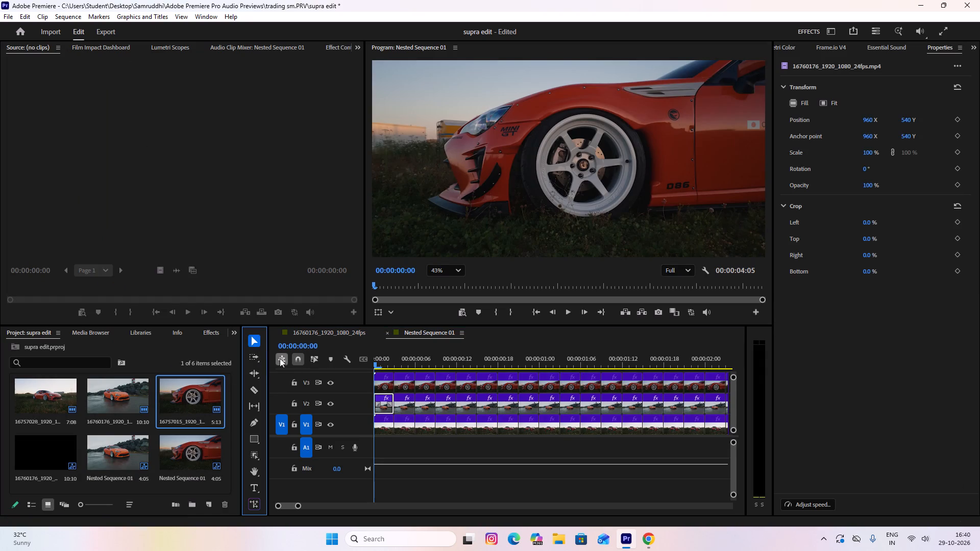
pyautogui.press('`')
pyautogui.scroll(1, 153, 269)
pyautogui.scroll(-1, 154, 267)
pyautogui.scroll(6, 154, 267)
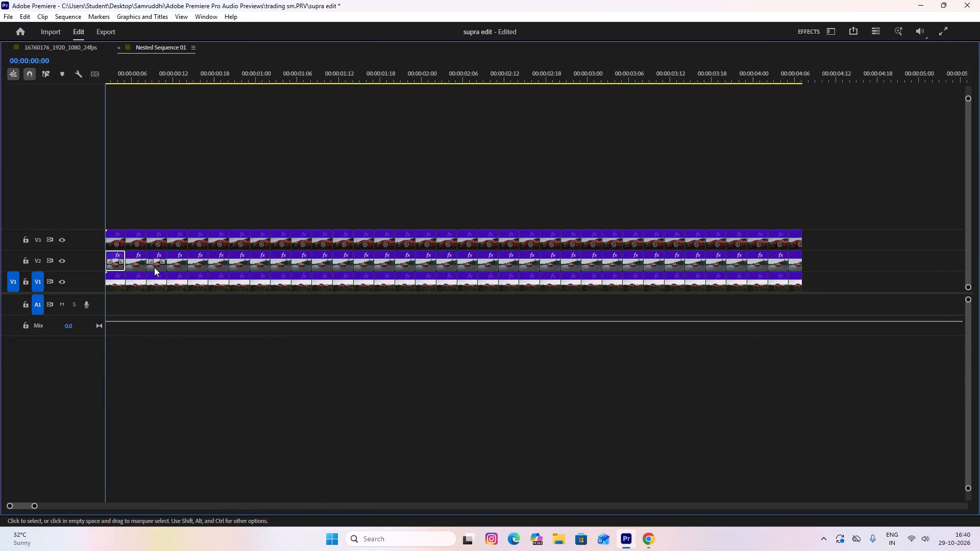
pyautogui.scroll(3, 154, 267)
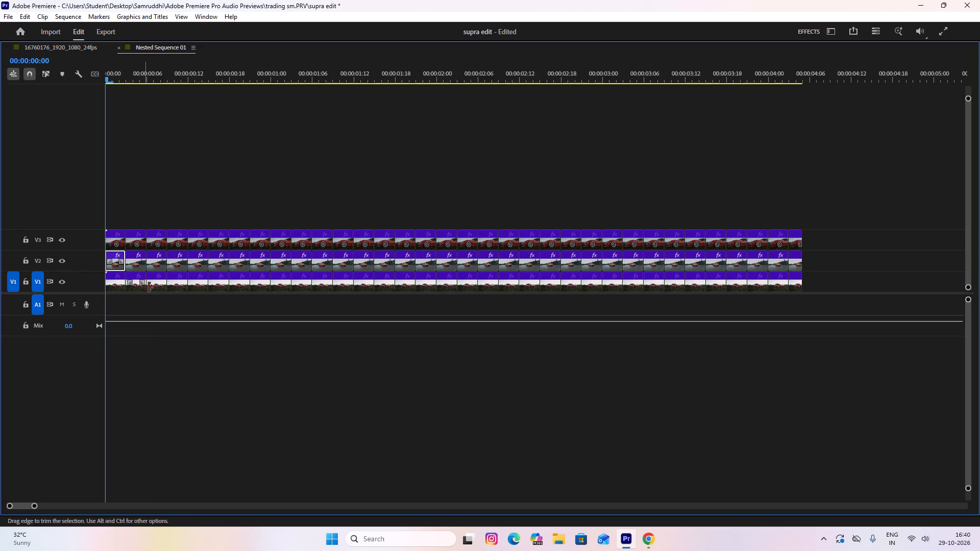
pyautogui.click(114, 245)
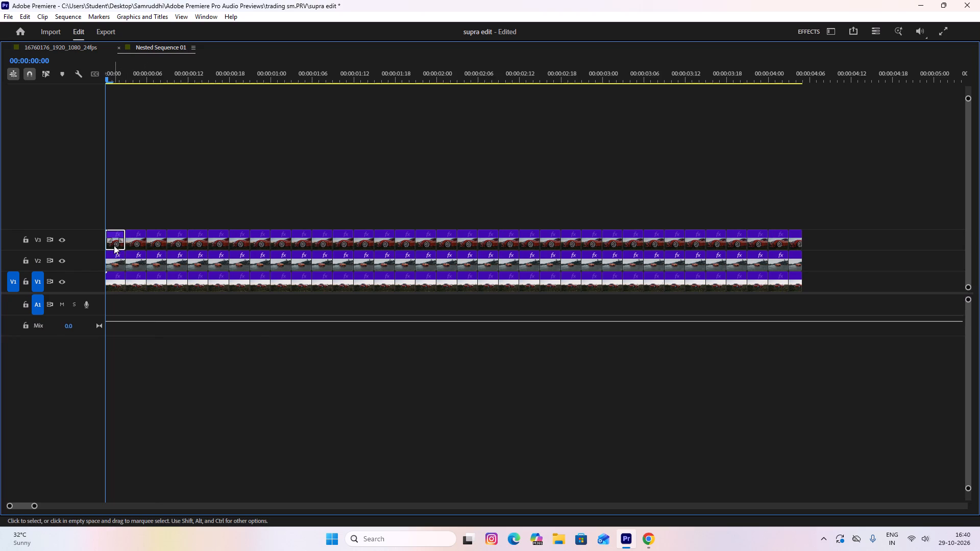
pyautogui.press('Delete')
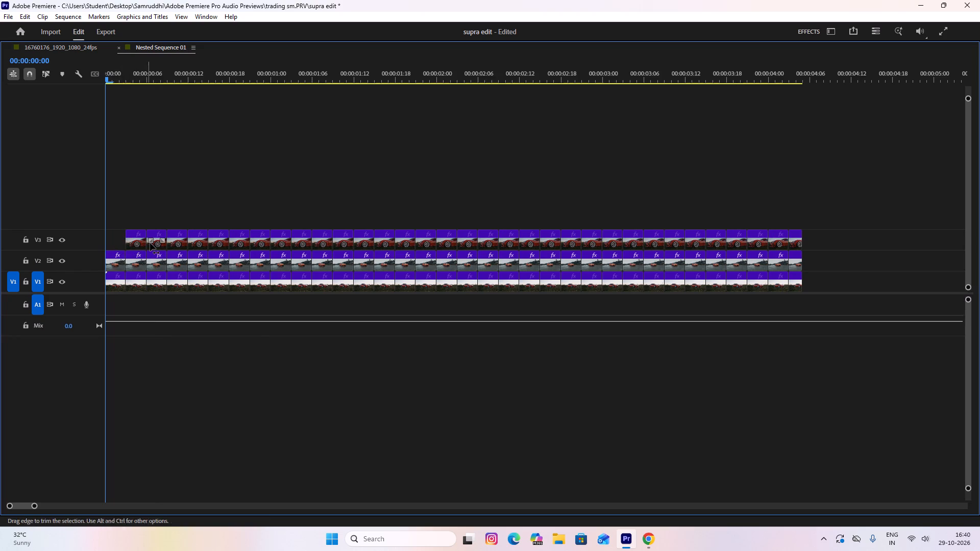
pyautogui.click(153, 243)
pyautogui.click(160, 247)
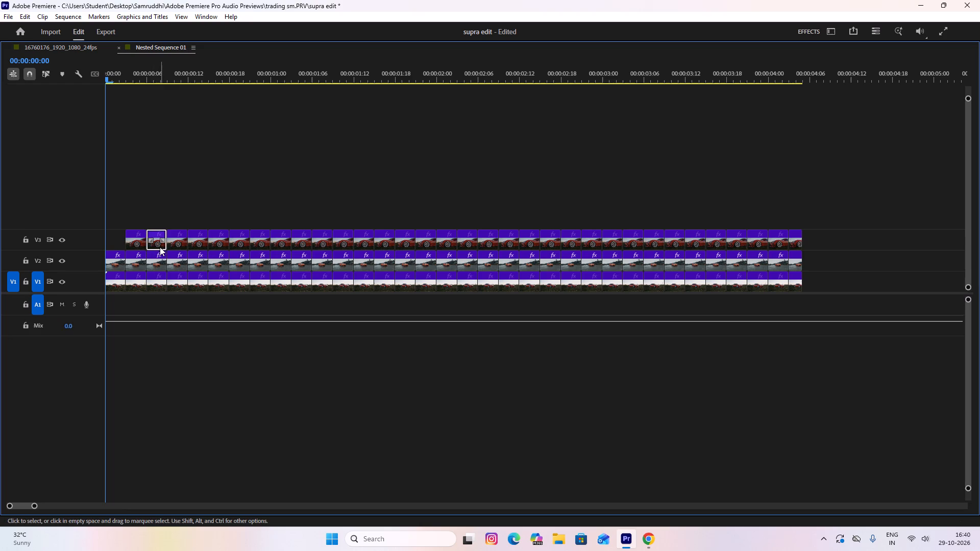
pyautogui.press('Delete')
pyautogui.click(157, 270)
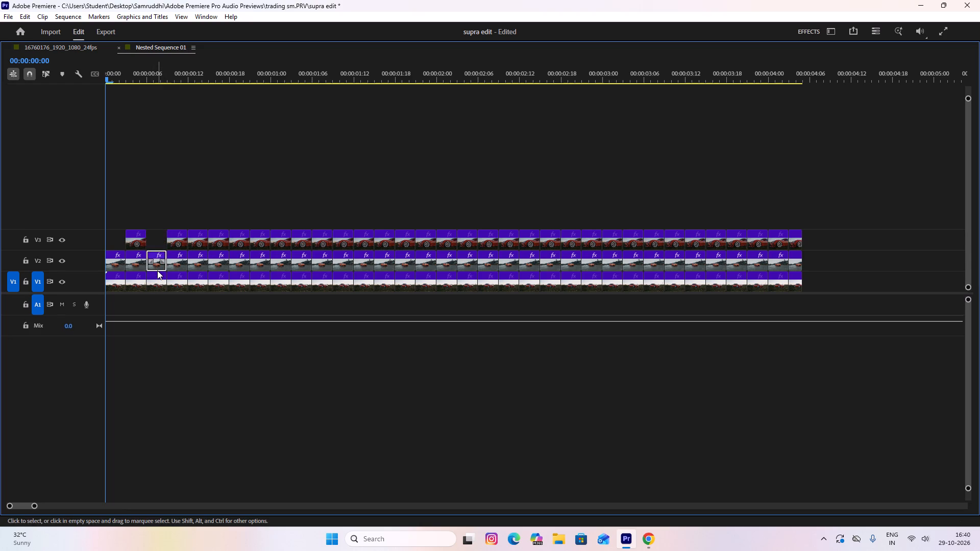
pyautogui.press('Delete')
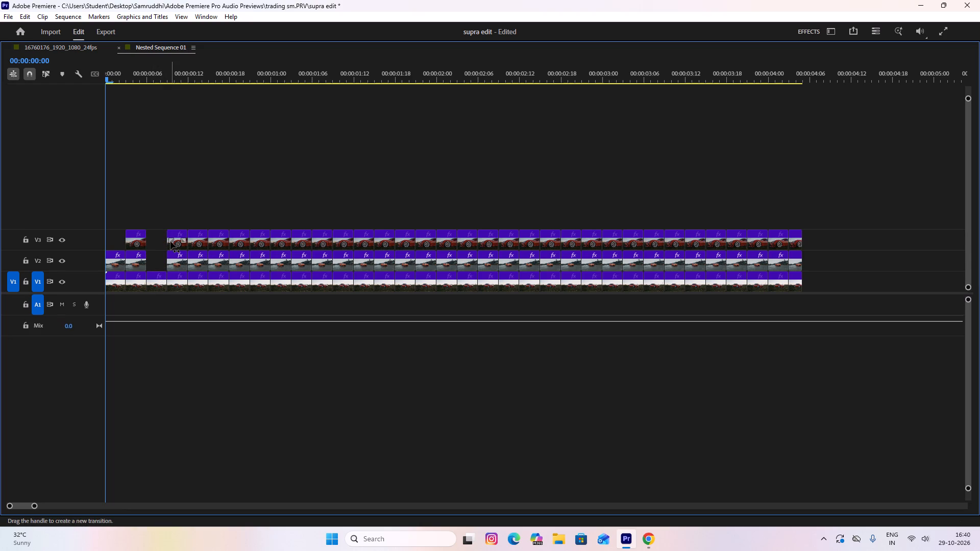
# Delete the V3 pieces starting at 00:00:00:09, 00:00:00:15 and 00:00:00:18, plus the V2 piece at 00:00:00:15.
pyautogui.click(174, 246)
pyautogui.press('Delete')
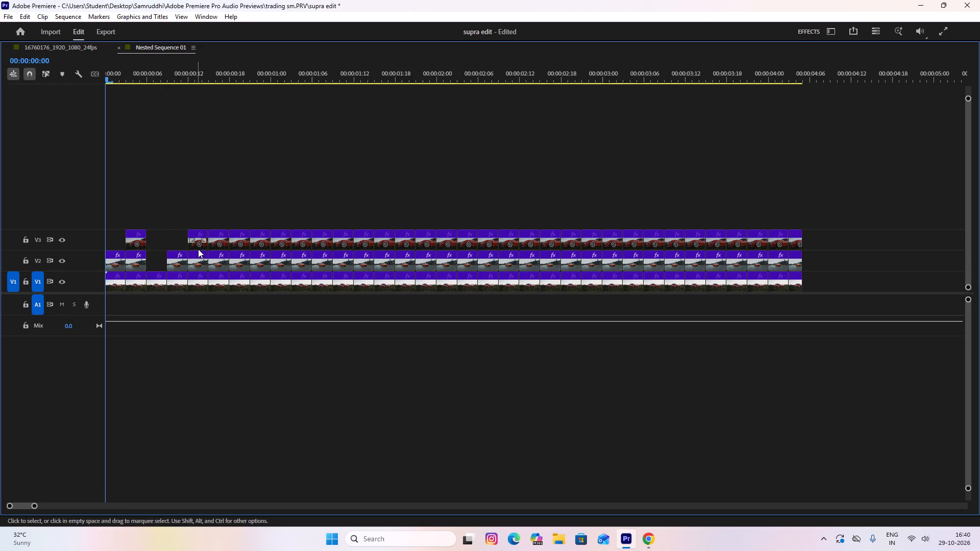
pyautogui.click(215, 248)
pyautogui.press('Delete')
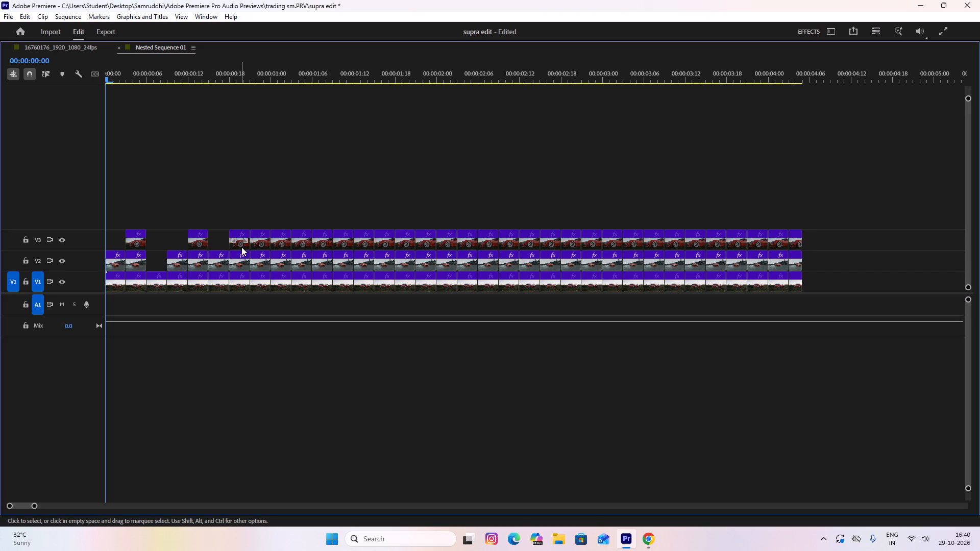
pyautogui.click(238, 247)
pyautogui.press('Delete')
pyautogui.click(223, 270)
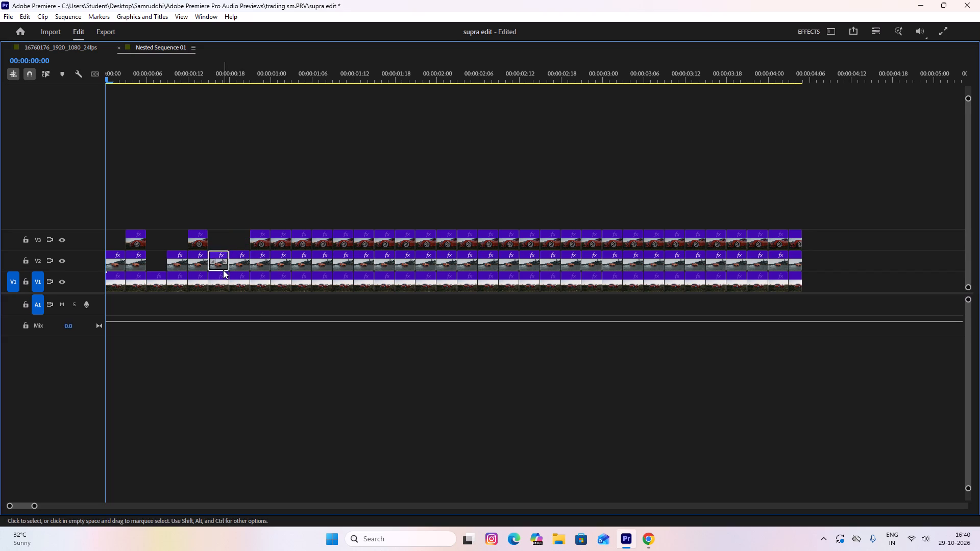
pyautogui.press('Delete')
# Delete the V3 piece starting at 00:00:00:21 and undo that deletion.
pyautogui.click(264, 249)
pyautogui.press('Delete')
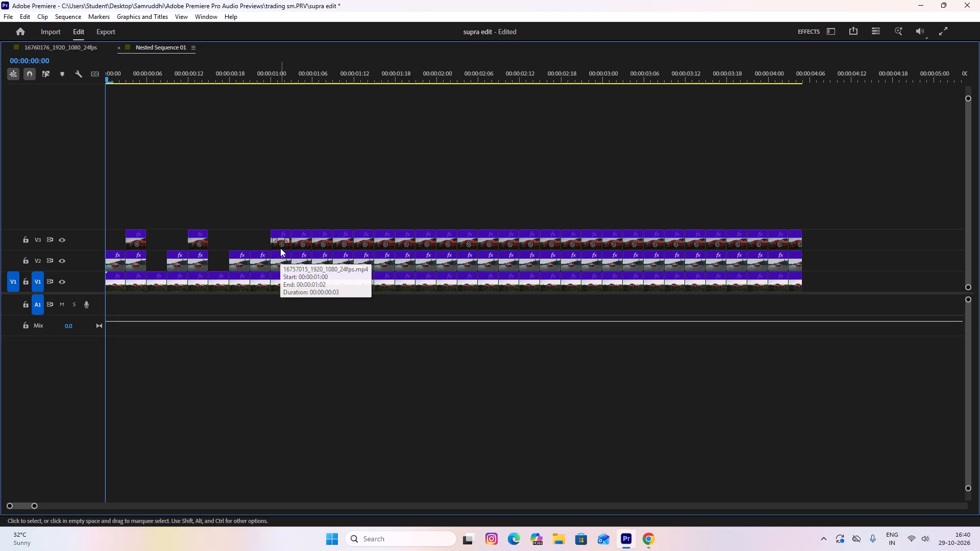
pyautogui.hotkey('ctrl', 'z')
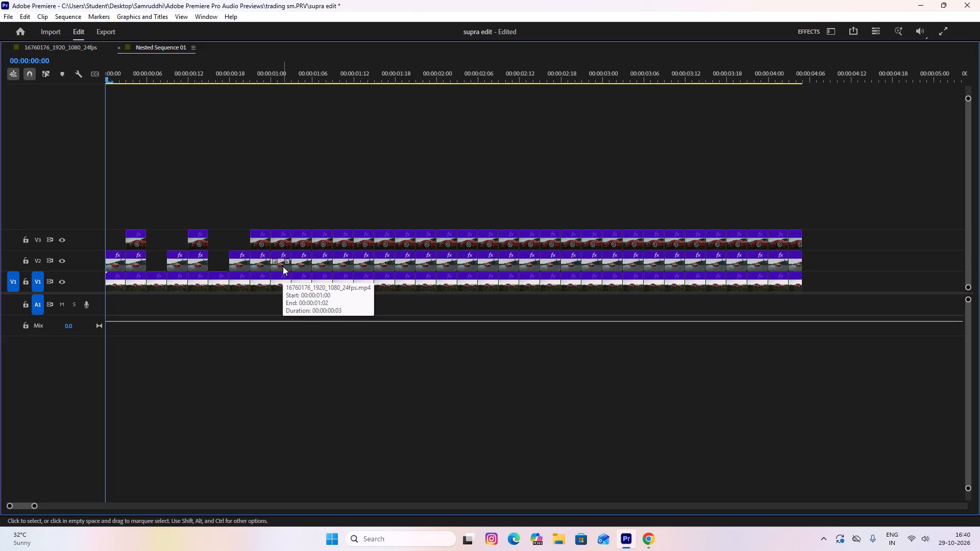
# Delete every third V2 piece, at 00:00:01:00, 00:00:01:09, 00:00:01:18, 00:00:02:03 and 00:00:02:12.
pyautogui.click(283, 266)
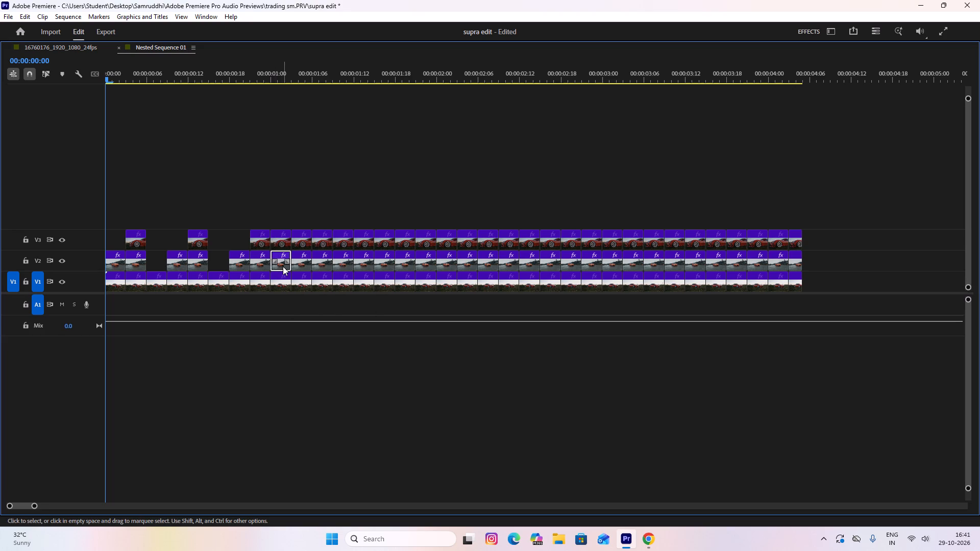
pyautogui.click(283, 266)
pyautogui.press('Delete')
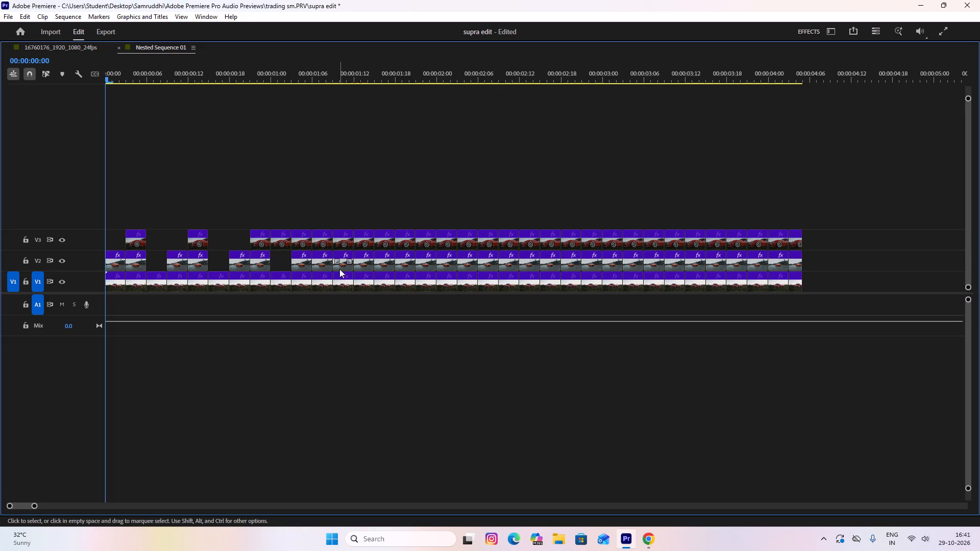
pyautogui.click(339, 269)
pyautogui.press('Delete')
pyautogui.click(405, 268)
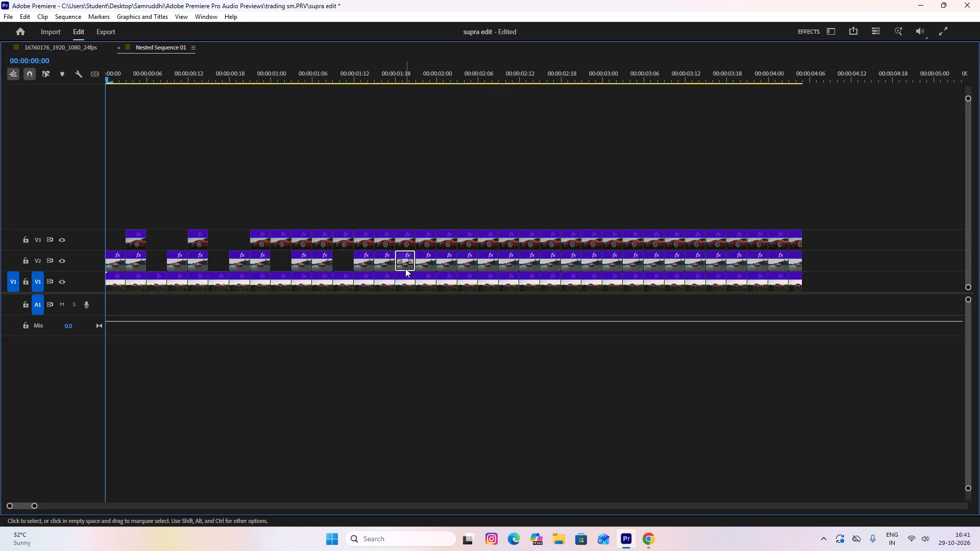
pyautogui.press('Delete')
pyautogui.click(471, 270)
pyautogui.press('Delete')
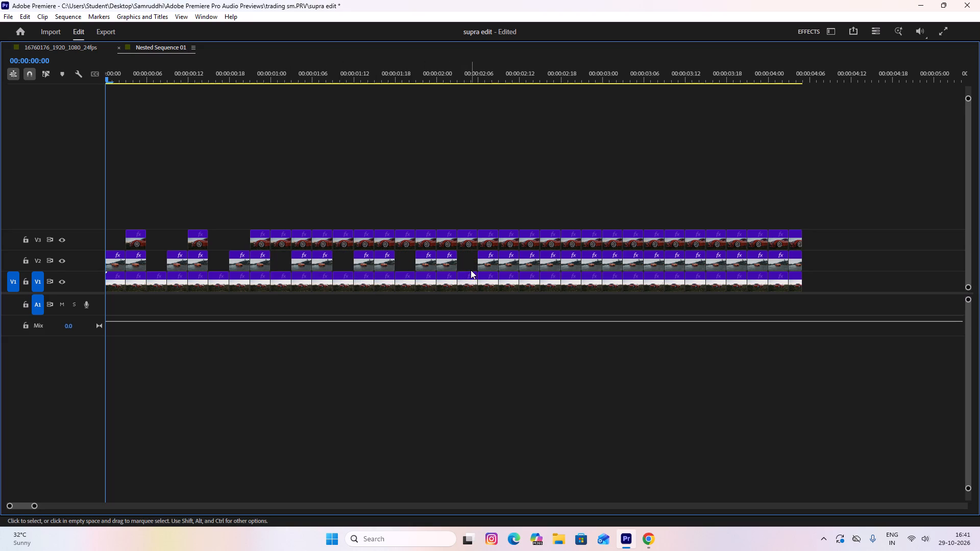
pyautogui.click(526, 267)
pyautogui.press('Delete')
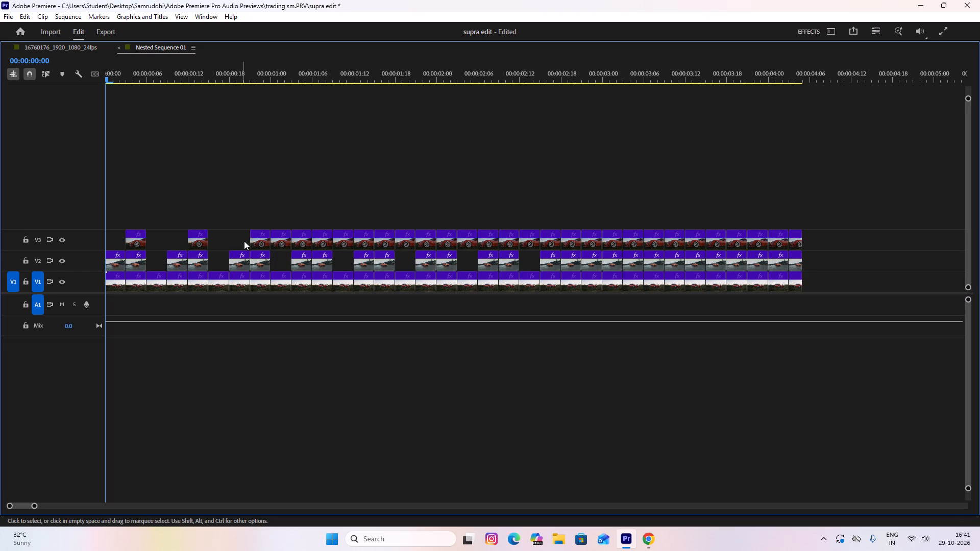
# Delete the V3 pieces starting at 00:00:01:00, 00:00:01:03, 00:00:01:09, 00:00:01:12, 00:00:01:18 and 00:00:01:21.
pyautogui.click(284, 247)
pyautogui.press('Delete')
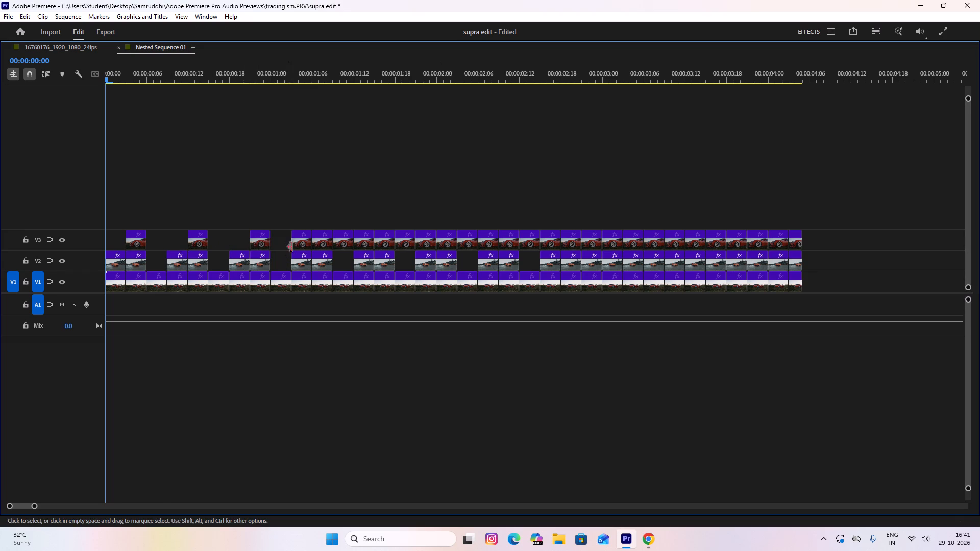
pyautogui.click(299, 246)
pyautogui.press('Delete')
pyautogui.click(344, 245)
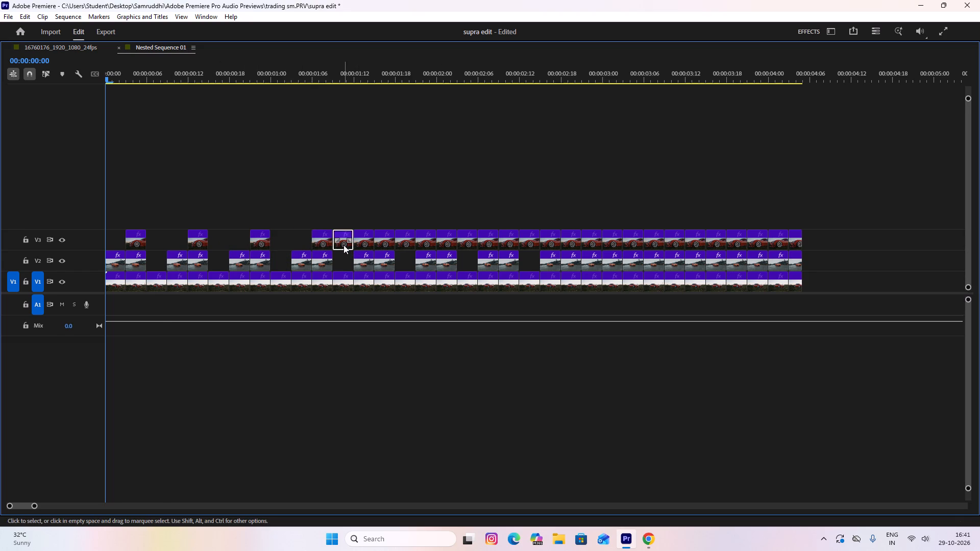
pyautogui.press('Delete')
pyautogui.click(364, 245)
pyautogui.press('Delete')
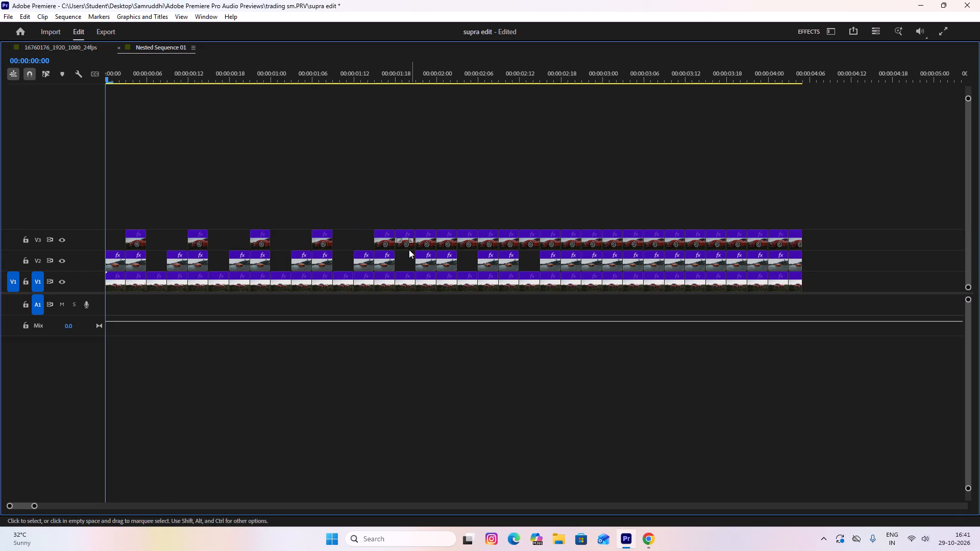
pyautogui.click(407, 246)
pyautogui.press('Delete')
pyautogui.click(422, 246)
pyautogui.press('Delete')
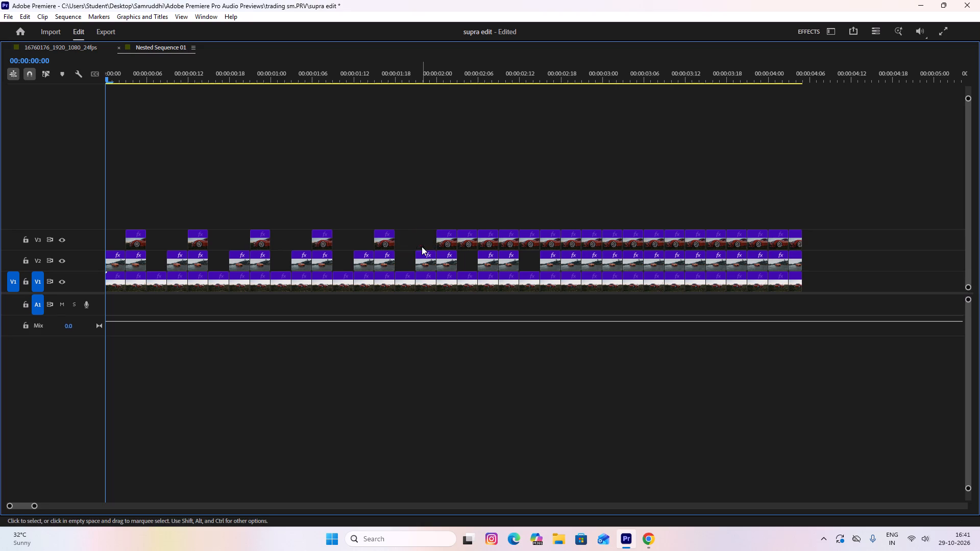
# Delete the V3 pieces starting at 00:00:02:03, 00:00:02:06, 00:00:02:12, 00:00:02:15, 00:00:02:21 and 00:00:03:00.
pyautogui.click(474, 252)
pyautogui.click(473, 249)
pyautogui.press('Delete')
pyautogui.click(486, 246)
pyautogui.press('Delete')
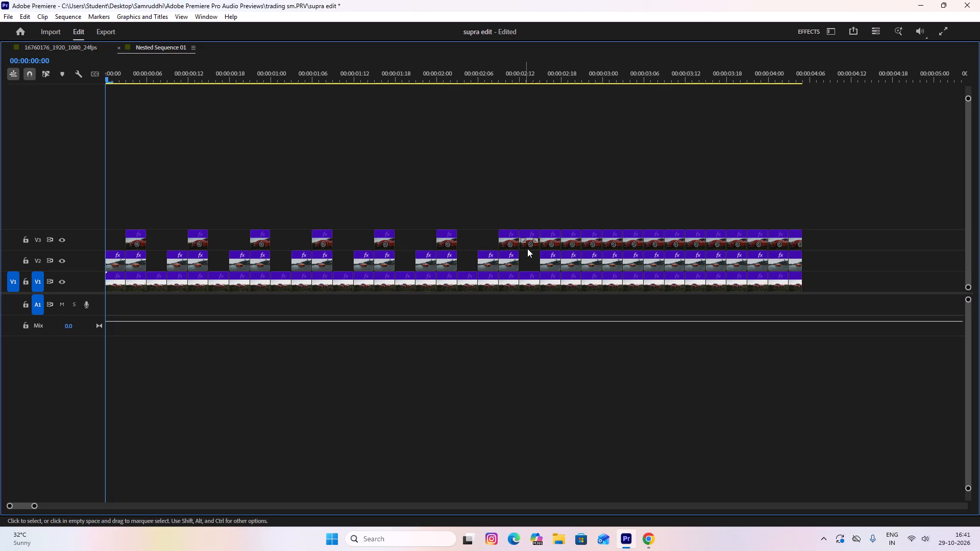
pyautogui.click(527, 247)
pyautogui.press('Delete')
pyautogui.click(546, 246)
pyautogui.press('Delete')
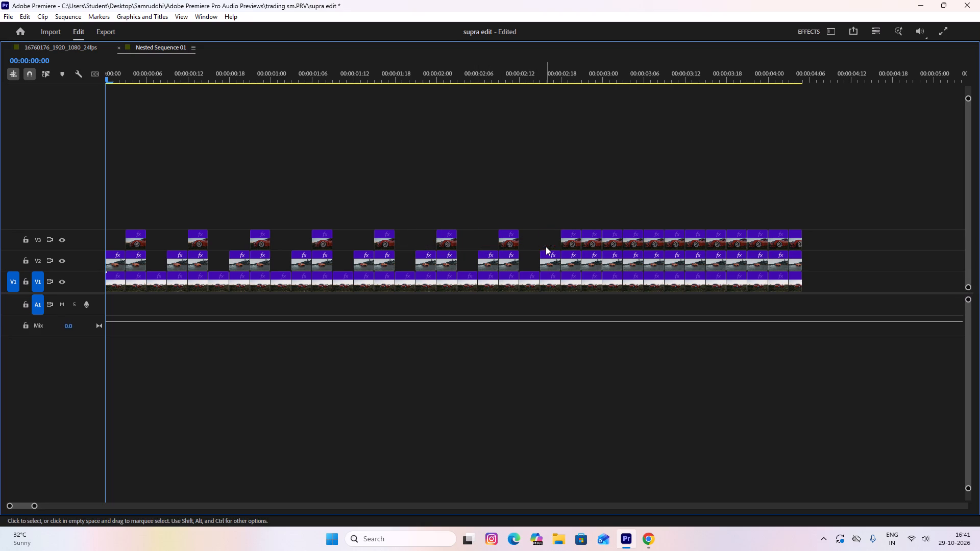
pyautogui.click(586, 248)
pyautogui.press('Delete')
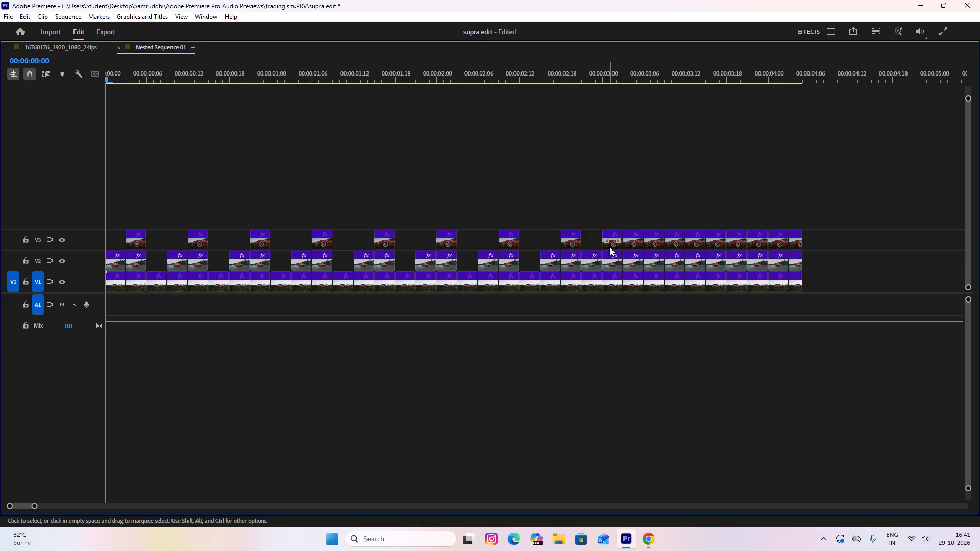
pyautogui.click(609, 247)
pyautogui.press('Delete')
# Delete the V3 pieces starting at 00:00:03:06, 00:00:03:09, 00:00:03:15, 00:00:03:18 and 00:00:04:00.
pyautogui.click(653, 247)
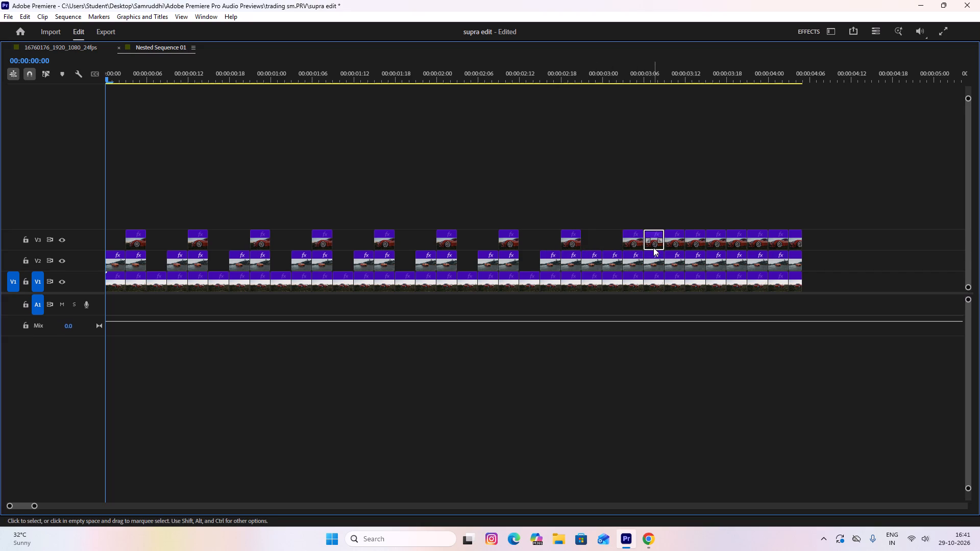
pyautogui.press('Delete')
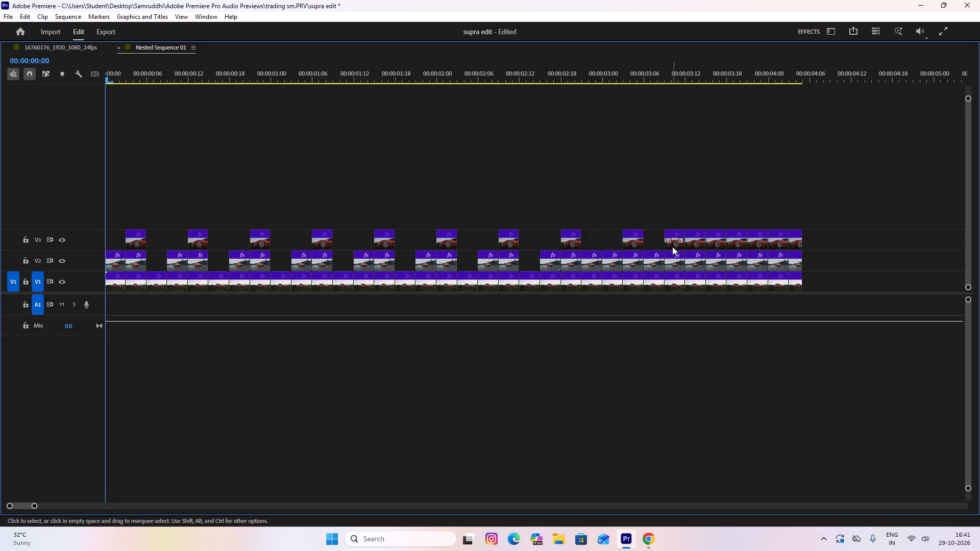
pyautogui.click(672, 246)
pyautogui.press('Delete')
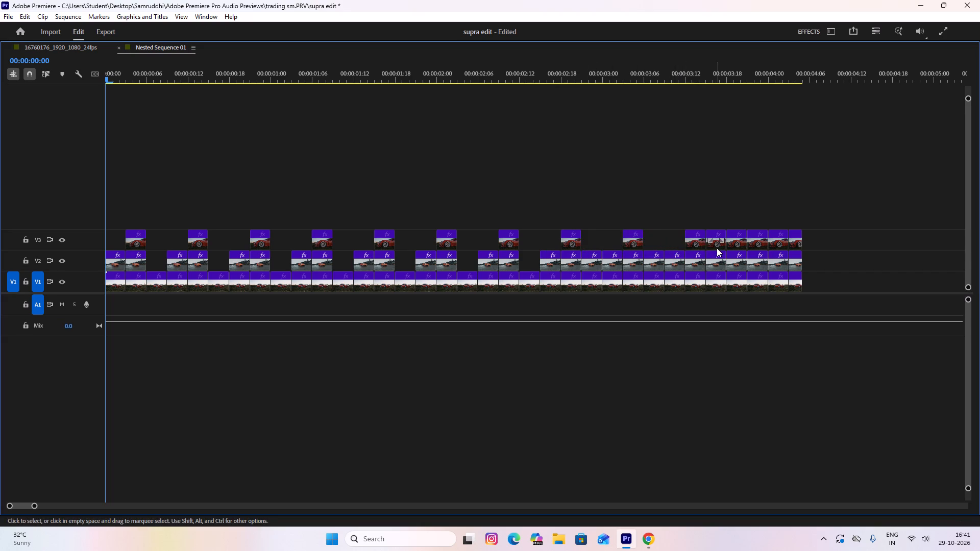
pyautogui.click(717, 248)
pyautogui.press('Delete')
pyautogui.click(739, 246)
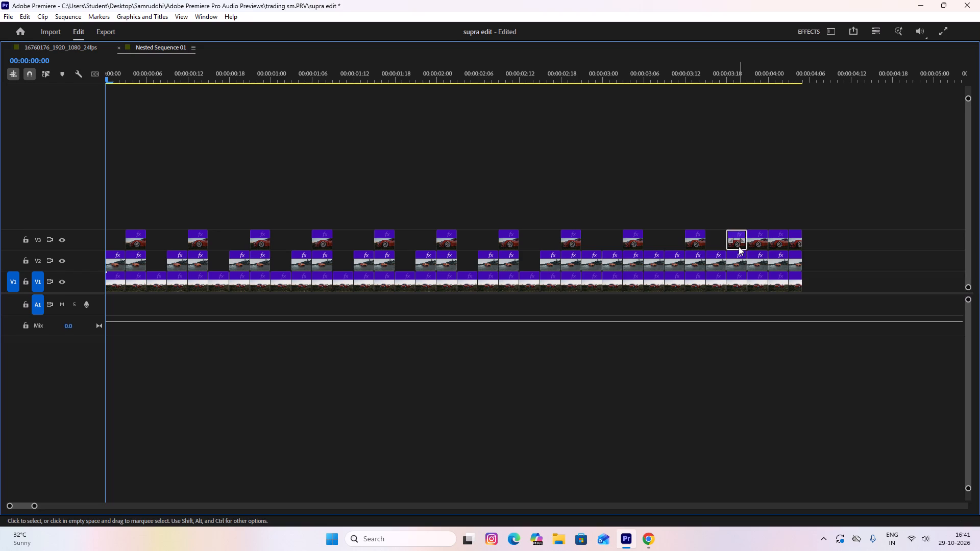
pyautogui.press('Delete')
pyautogui.click(777, 247)
pyautogui.press('Delete')
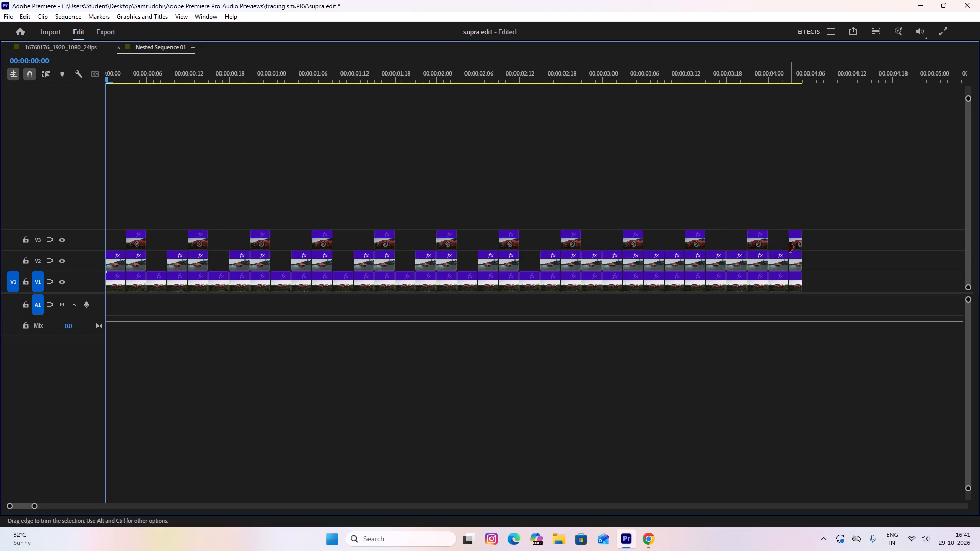
pyautogui.click(790, 247)
# Delete every third V2 piece in the remaining stretch, at 00:00:02:21, 00:00:03:06, 00:00:03:15 and 00:00:04:00.
pyautogui.click(593, 268)
pyautogui.press('Delete')
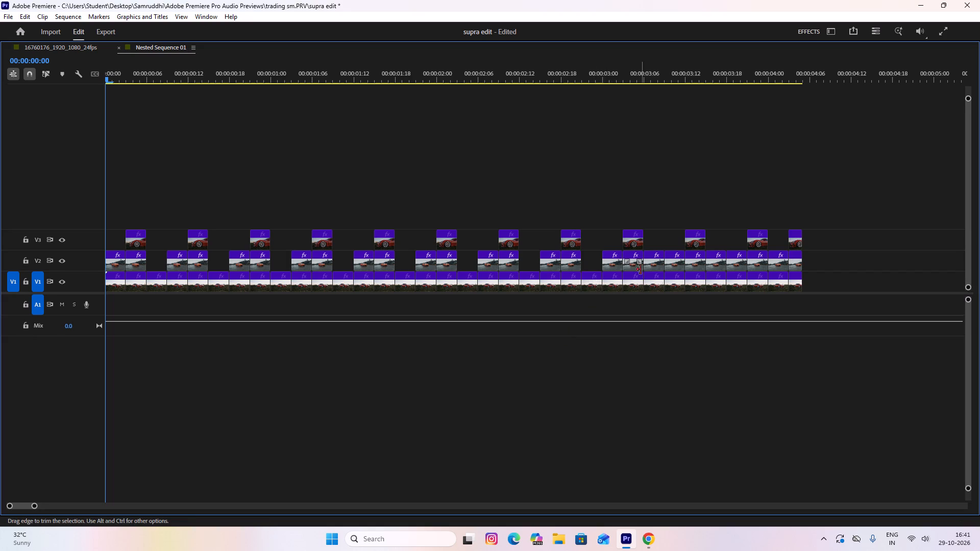
pyautogui.click(652, 269)
pyautogui.press('Delete')
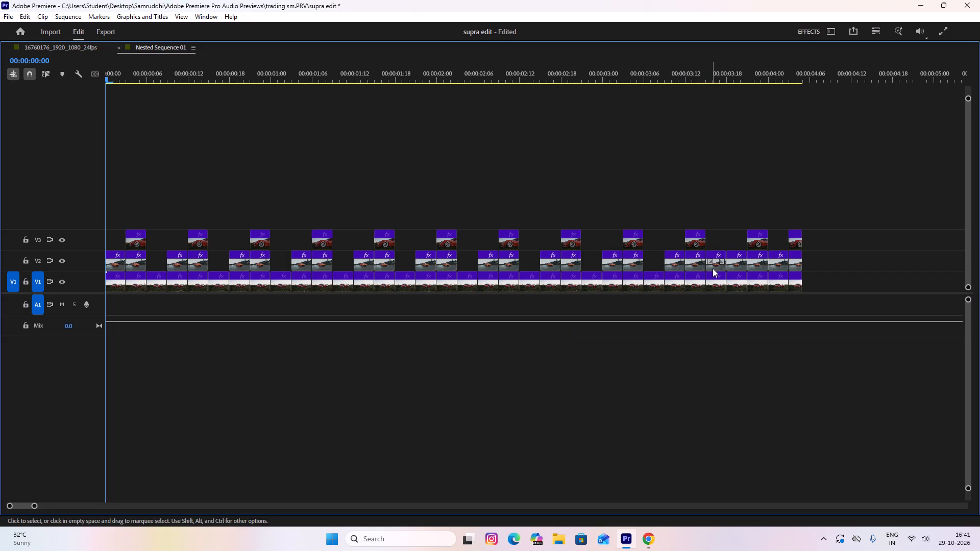
pyautogui.click(713, 268)
pyautogui.press('Delete')
pyautogui.click(774, 267)
pyautogui.press('Delete')
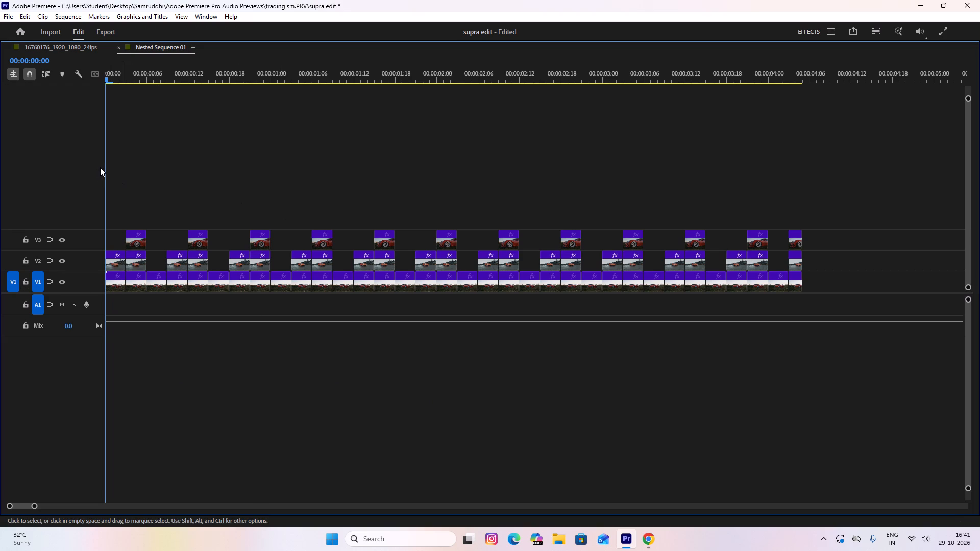
# Restore the timeline from its maximized view and switch to the main 16760176_1920_1080_24fps sequence.
pyautogui.press('`')
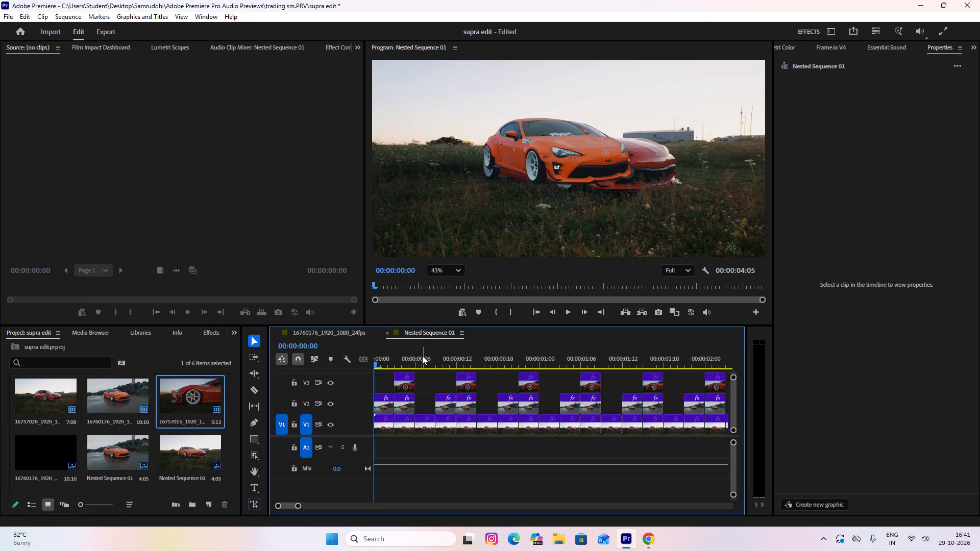
pyautogui.keyDown('alt'); pyautogui.scroll(-7, 423, 361); pyautogui.keyUp('alt')
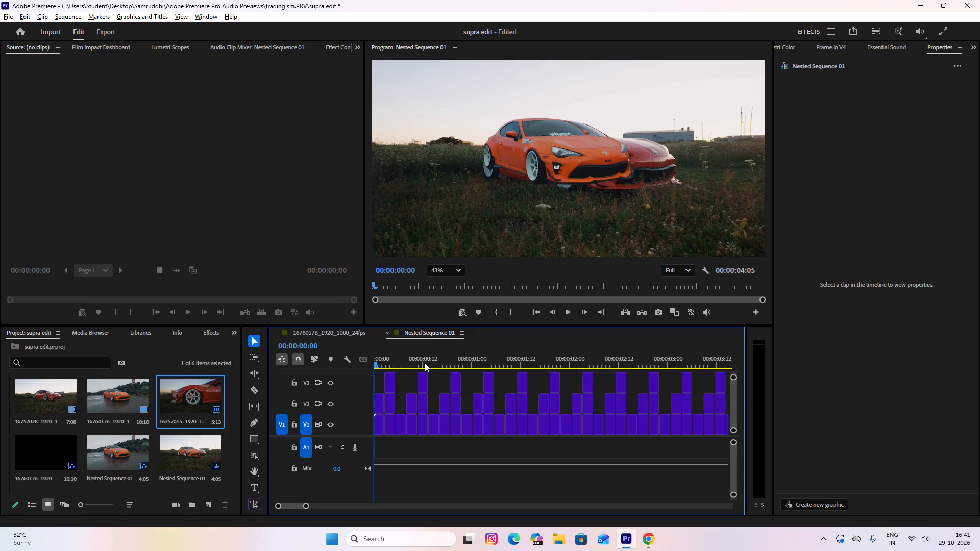
pyautogui.scroll(-1, 429, 382)
pyautogui.scroll(14, 429, 382)
pyautogui.click(320, 329)
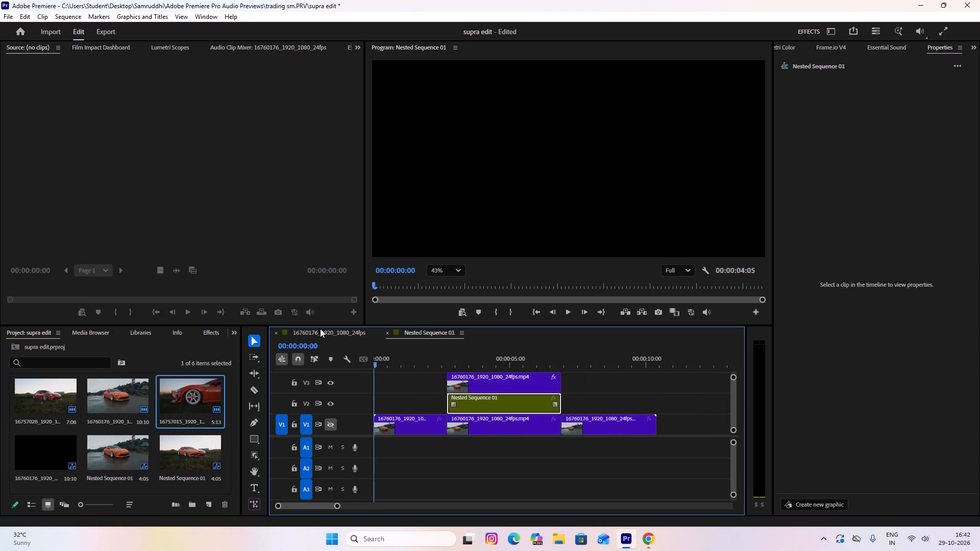
# Turn the V1 track's output back on and play the main sequence from the start.
pyautogui.click(374, 363)
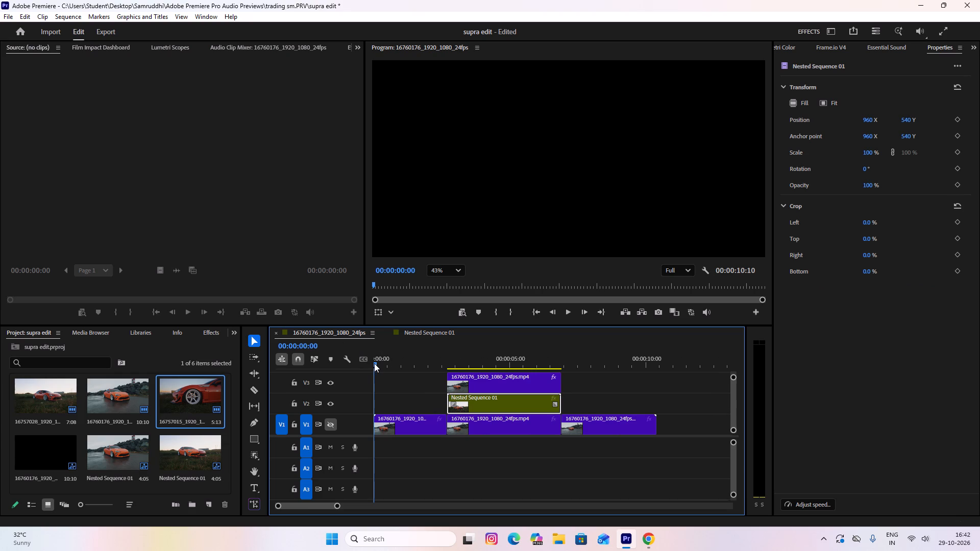
pyautogui.moveTo(374, 363); pyautogui.dragTo(351, 363)
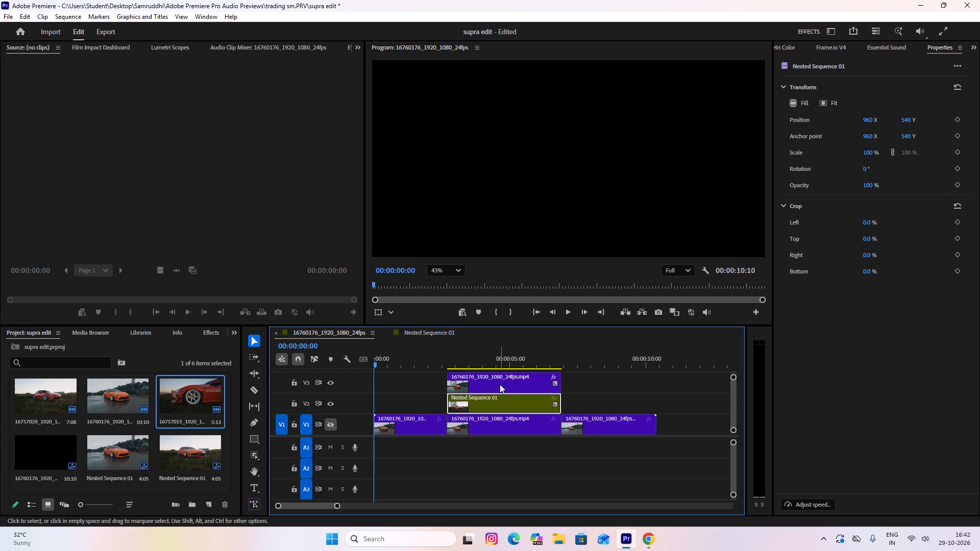
pyautogui.press('space')
pyautogui.press('space')
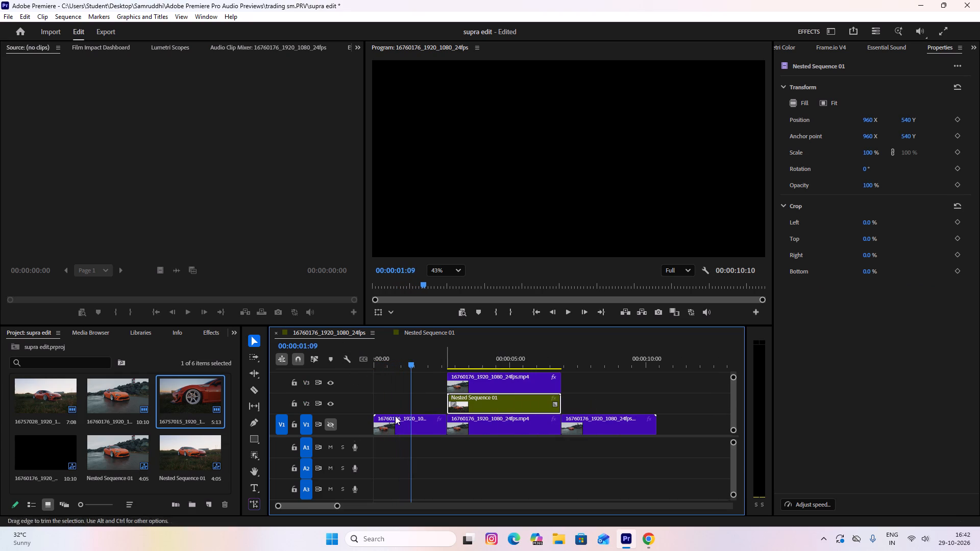
pyautogui.click(329, 421)
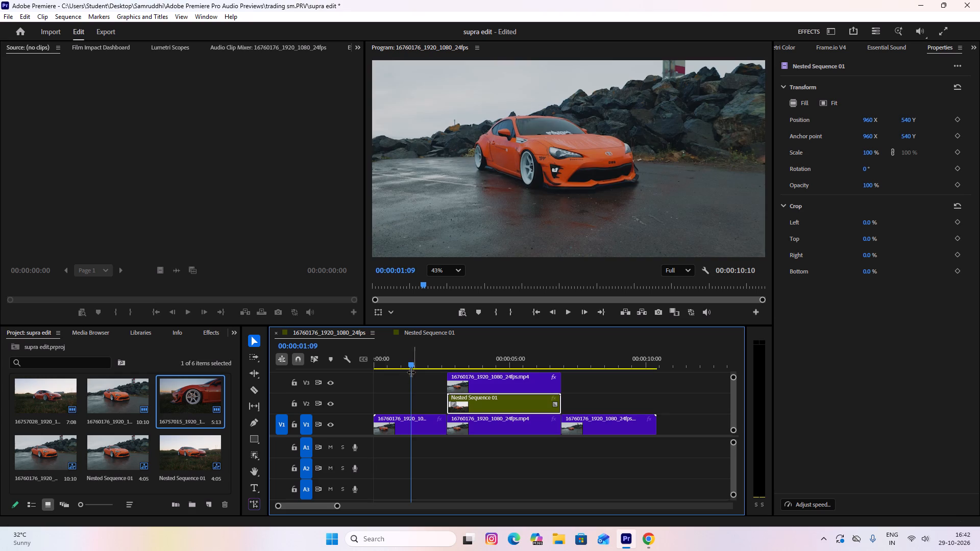
pyautogui.moveTo(407, 362); pyautogui.dragTo(284, 363)
pyautogui.press('space')
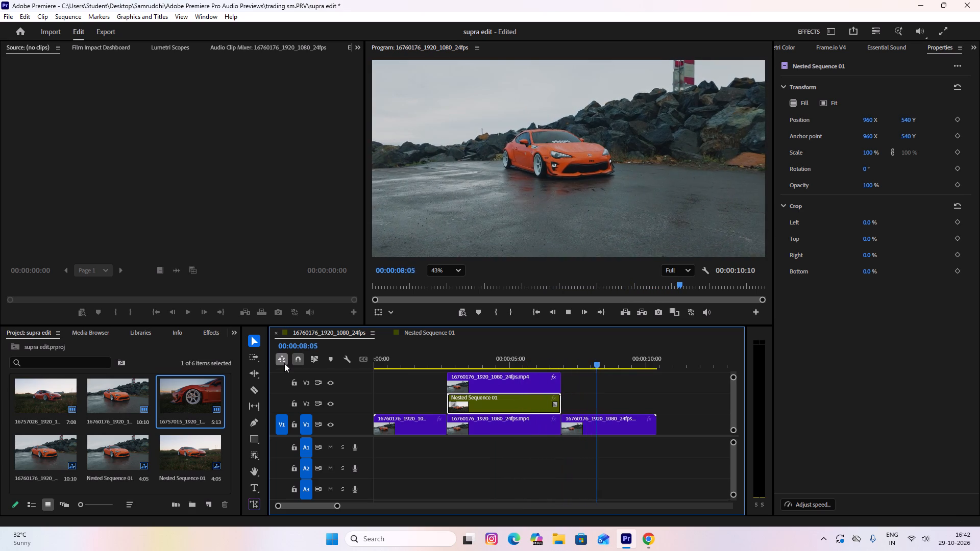
# Delete the V1 clips that lie after and before the section covered by Nested Sequence 01.
pyautogui.click(615, 420)
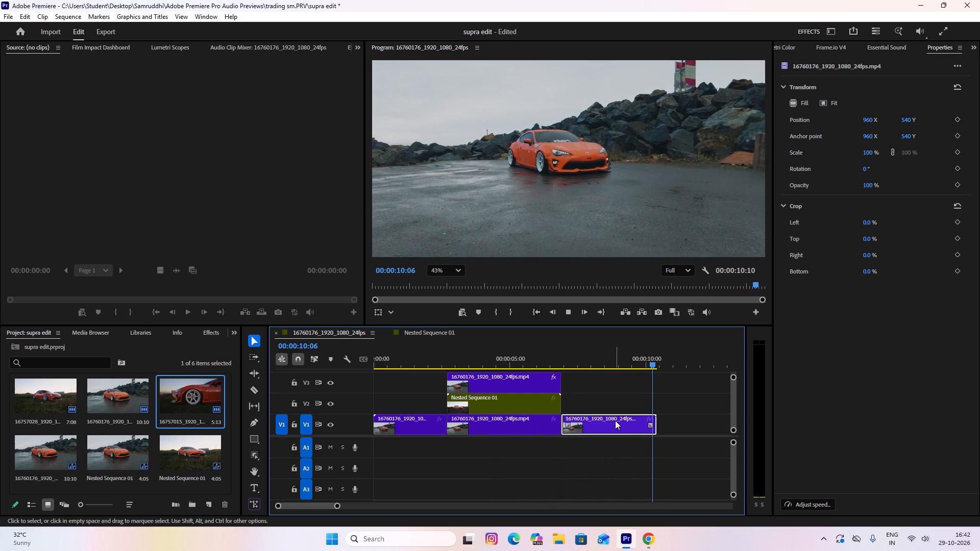
pyautogui.press('Delete')
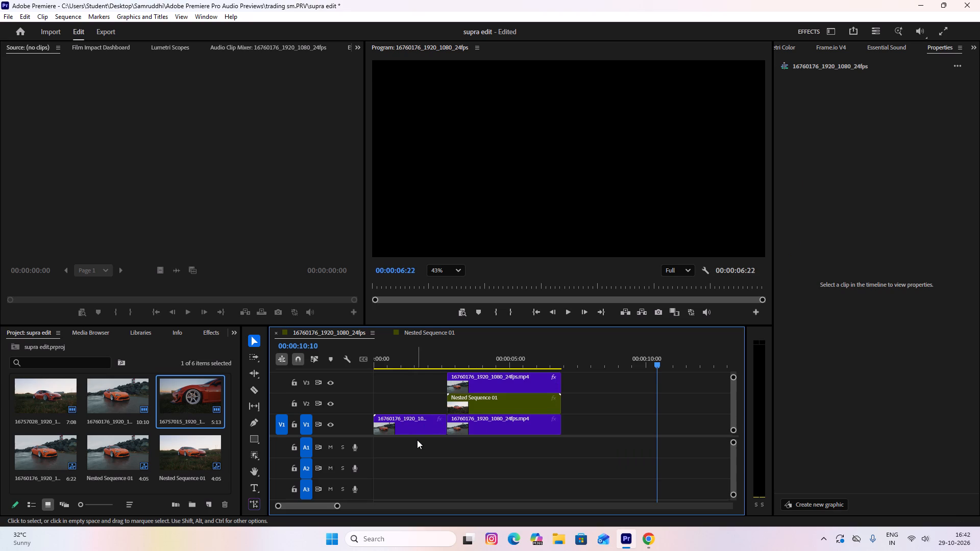
pyautogui.click(409, 425)
pyautogui.press('Delete')
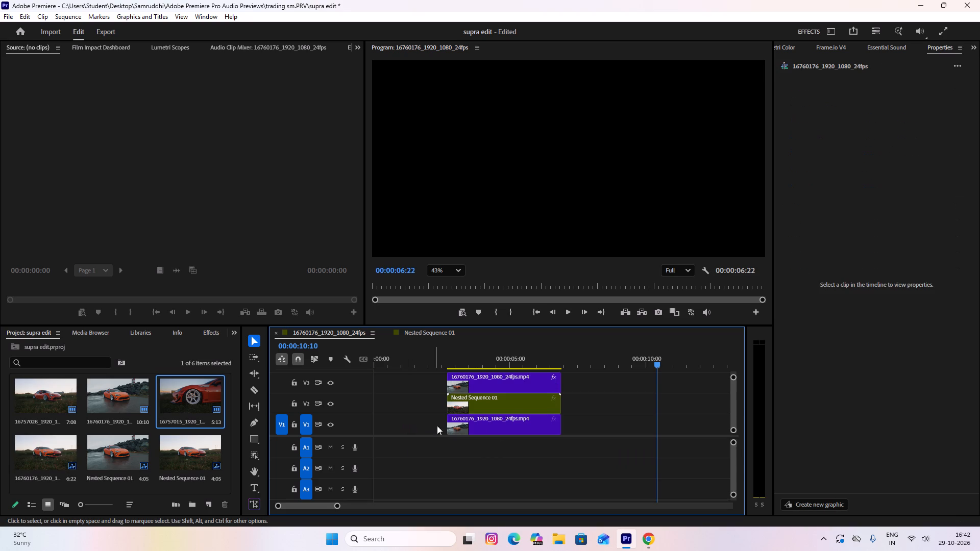
# Play the main sequence from 00:00:00:00 through to its end to review the masked car over the alternating clips.
pyautogui.moveTo(656, 364); pyautogui.dragTo(274, 362)
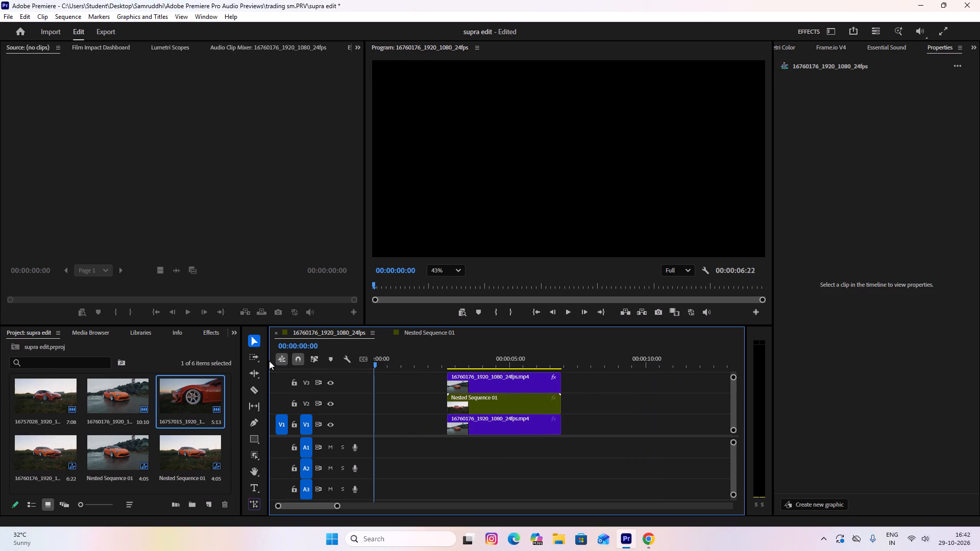
pyautogui.press('space')
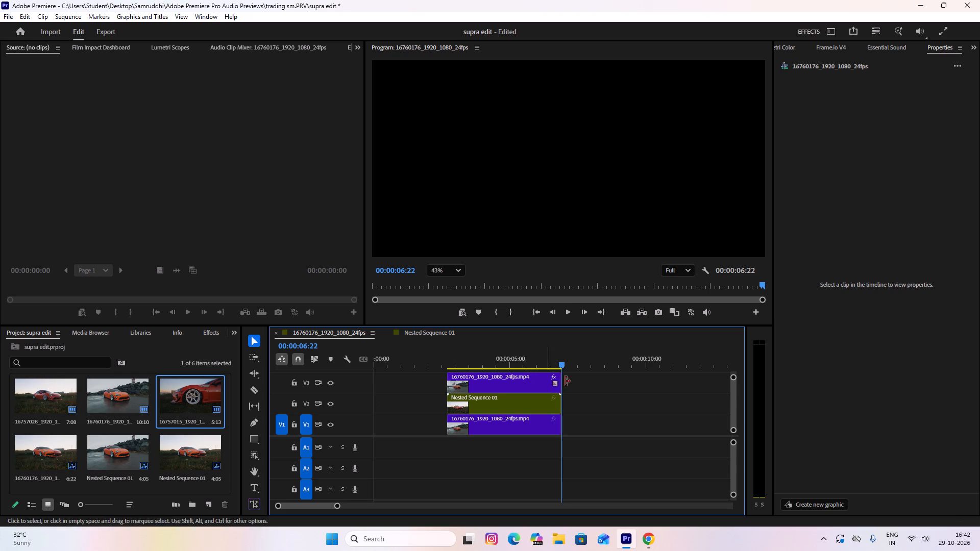
# Replay the main sequence from the start, pausing repeatedly to examine the masked car against each background clip change, and return to 00:00:00:00.
pyautogui.moveTo(561, 369); pyautogui.dragTo(519, 375)
pyautogui.moveTo(561, 363); pyautogui.dragTo(337, 363)
pyautogui.press('space')
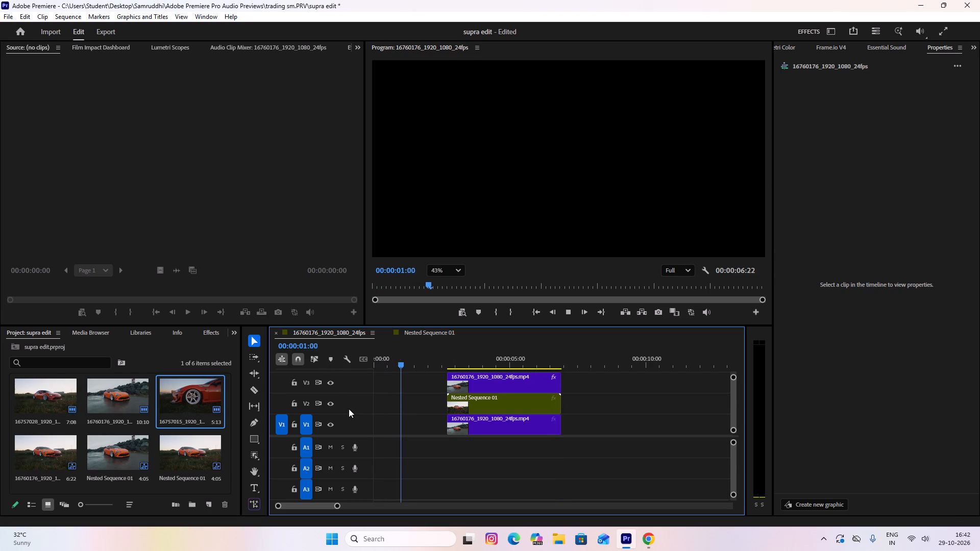
pyautogui.press('space')
pyautogui.press('space')
pyautogui.press('space')
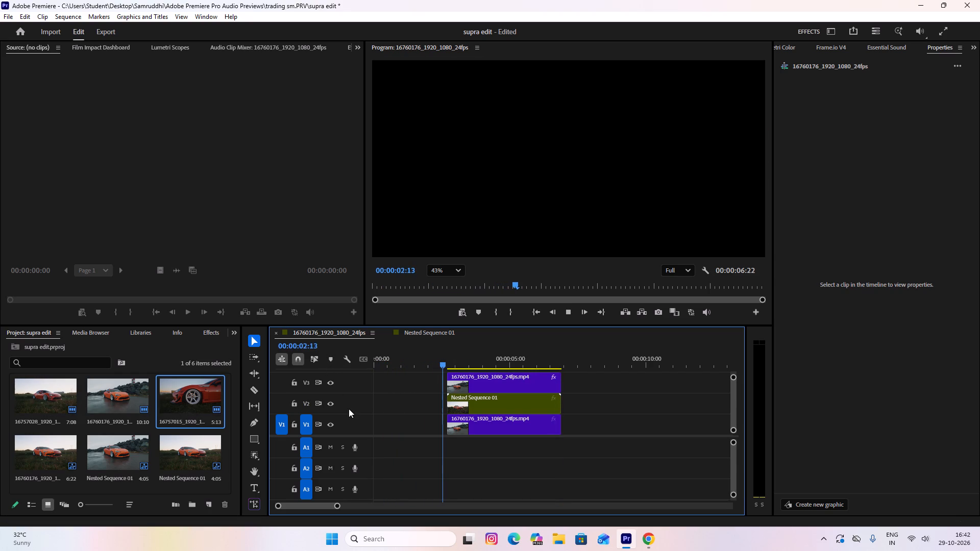
pyautogui.press('space')
pyautogui.press('space')
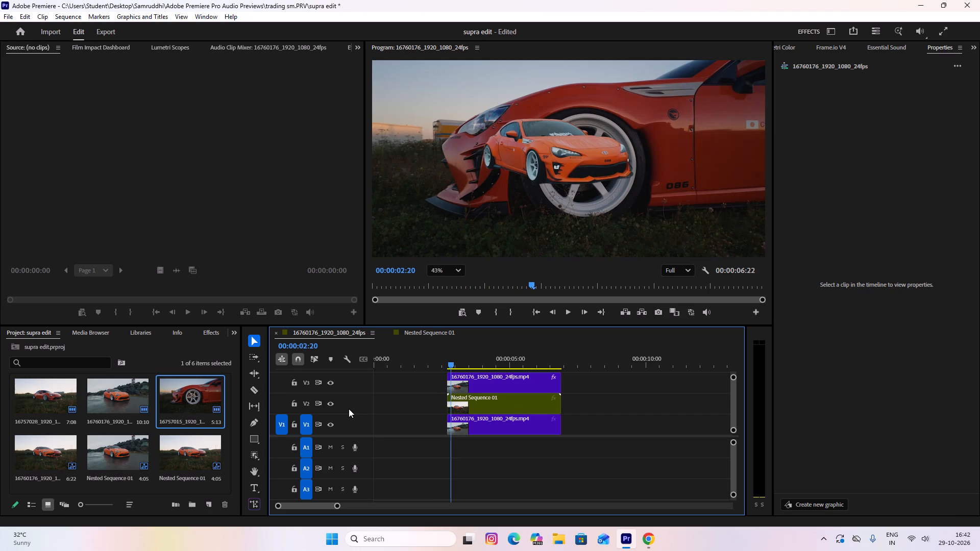
pyautogui.press('space')
pyautogui.press('space')
pyautogui.press('space')
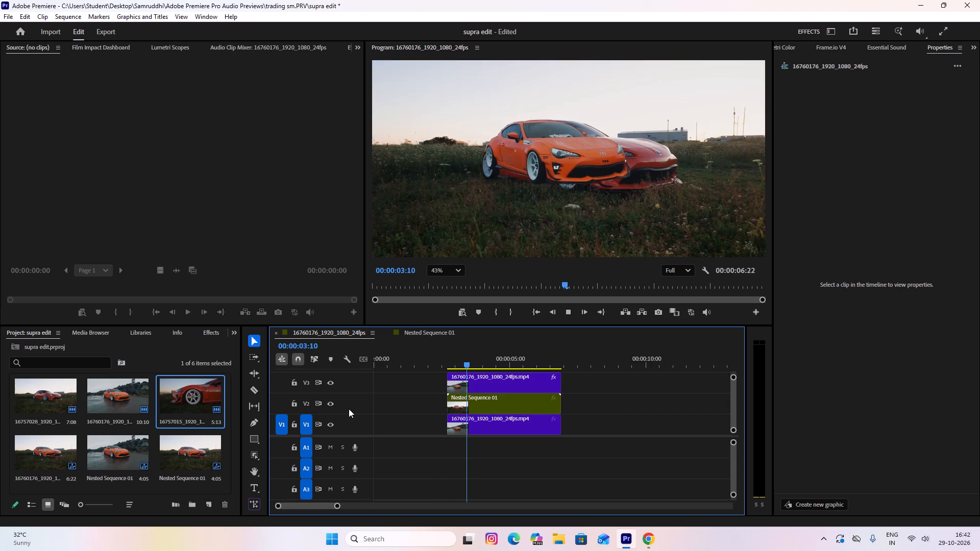
pyautogui.press('space')
pyautogui.press('space')
pyautogui.press('space')
pyautogui.press('space')
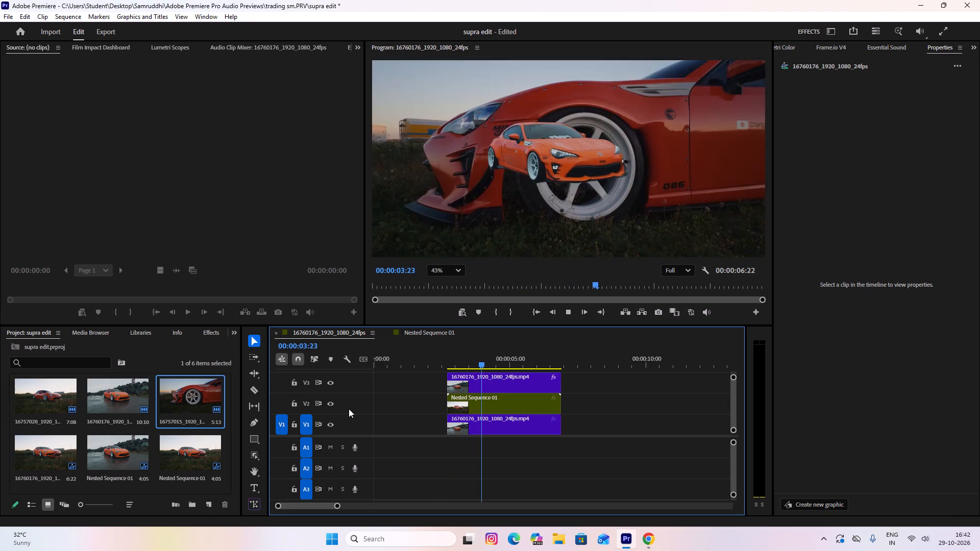
pyautogui.press('space')
pyautogui.press('space')
pyautogui.press('space')
pyautogui.press('space')
pyautogui.press('space')
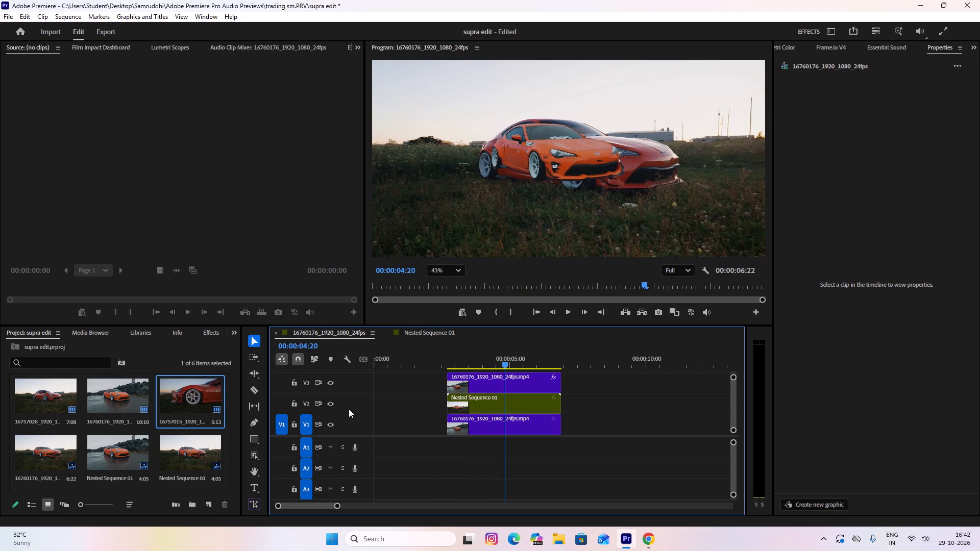
pyautogui.press('space')
pyautogui.press('space')
pyautogui.press('space')
pyautogui.press('space')
pyautogui.press('space')
pyautogui.press('space')
pyautogui.press('space')
pyautogui.press('space')
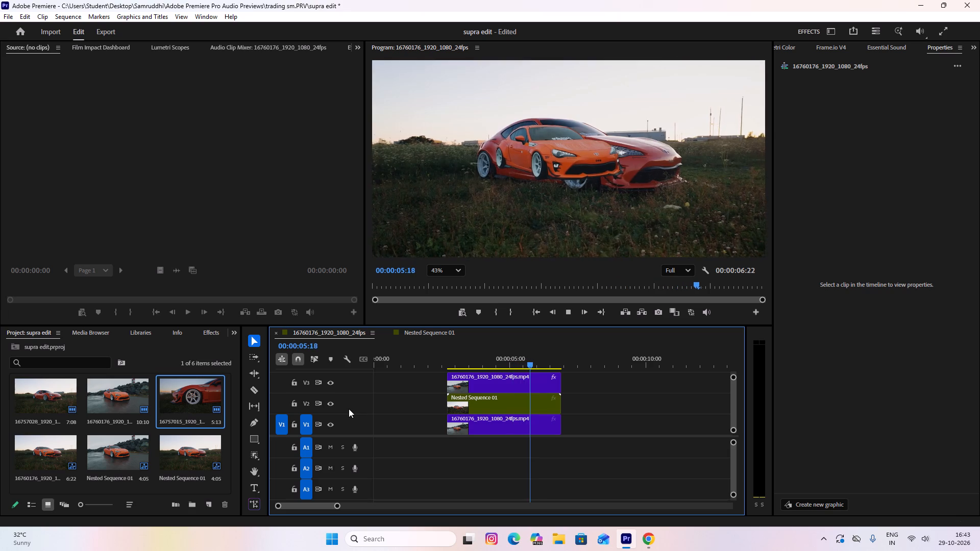
pyautogui.press('space')
pyautogui.press('space')
pyautogui.press('space')
pyautogui.press('space')
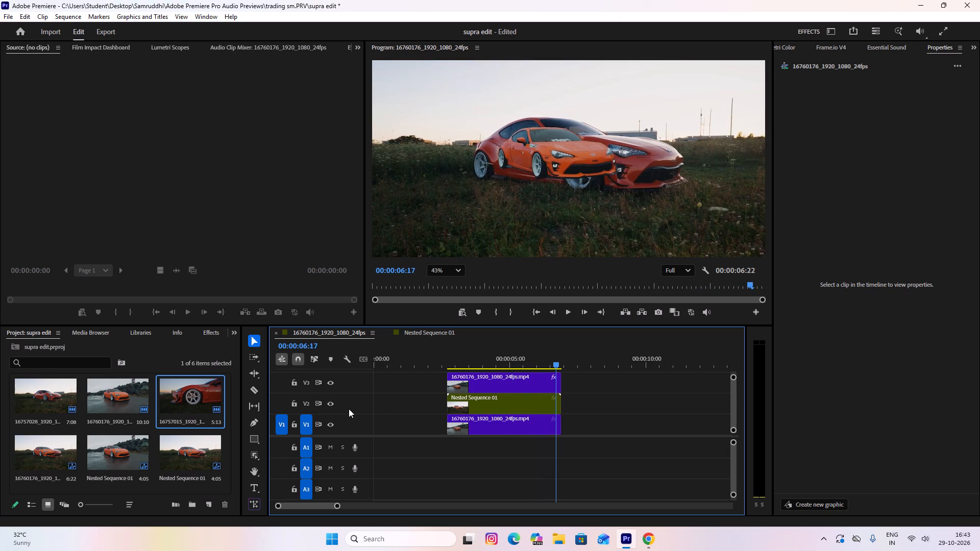
pyautogui.press('space')
pyautogui.press('space')
pyautogui.press('space')
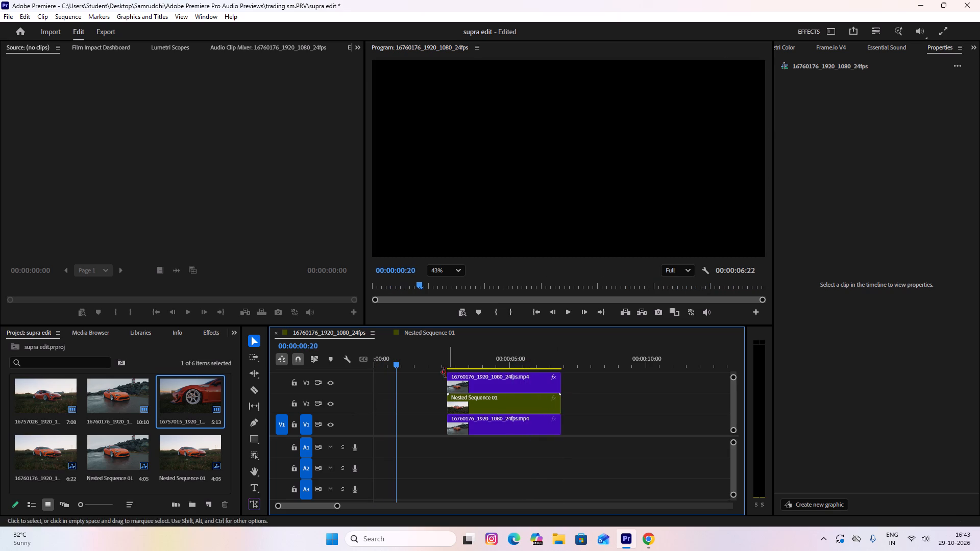
pyautogui.moveTo(394, 362); pyautogui.dragTo(322, 368)
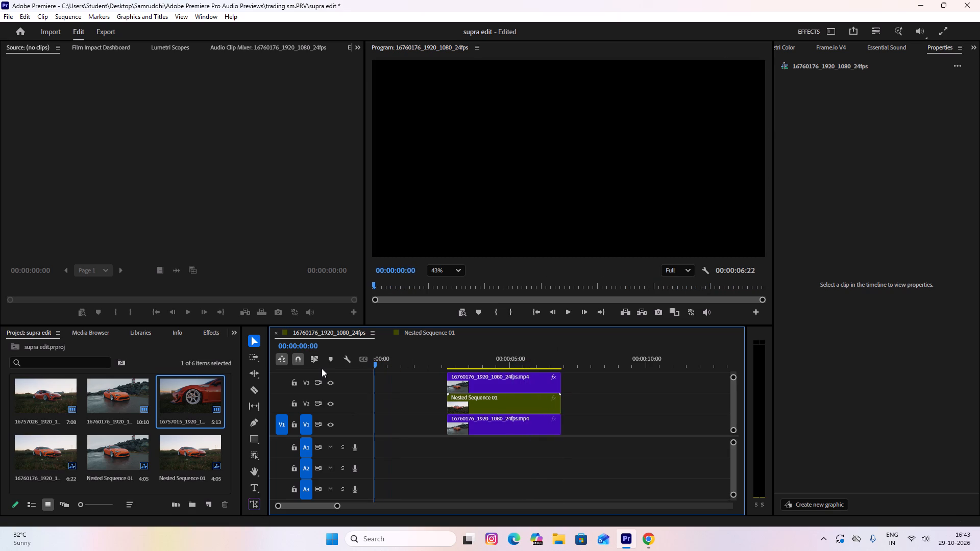
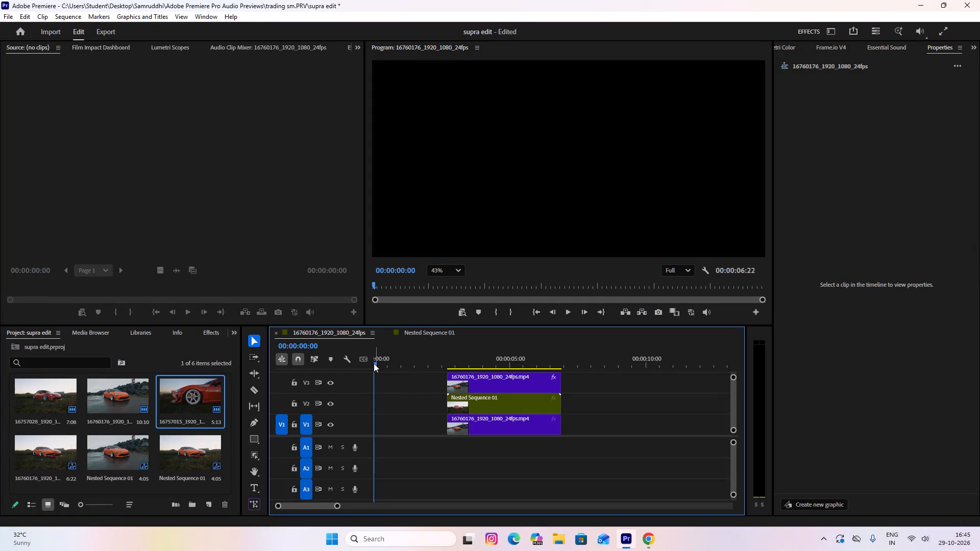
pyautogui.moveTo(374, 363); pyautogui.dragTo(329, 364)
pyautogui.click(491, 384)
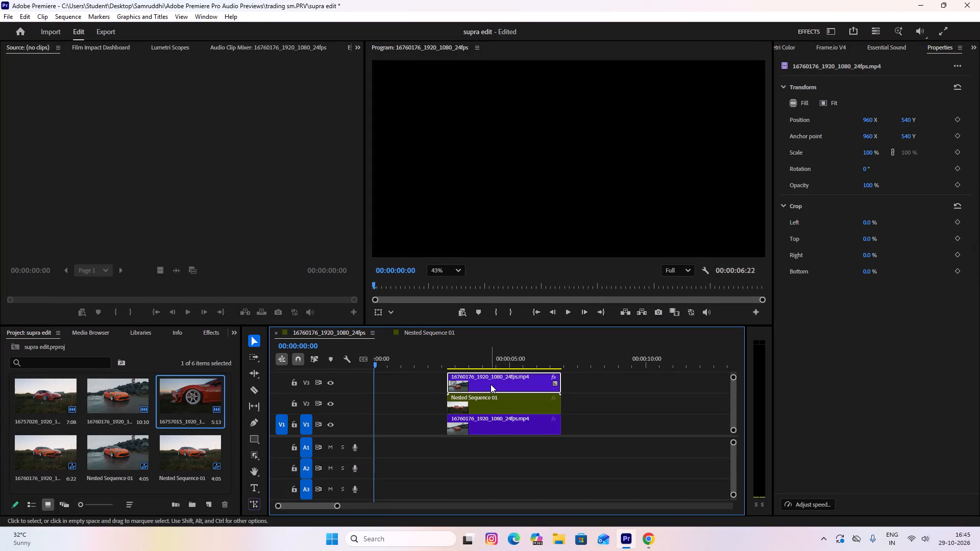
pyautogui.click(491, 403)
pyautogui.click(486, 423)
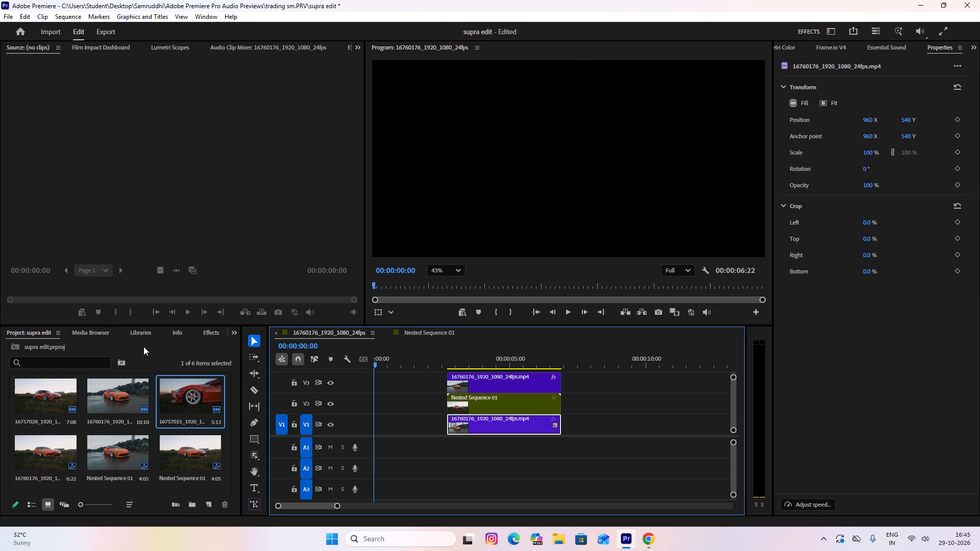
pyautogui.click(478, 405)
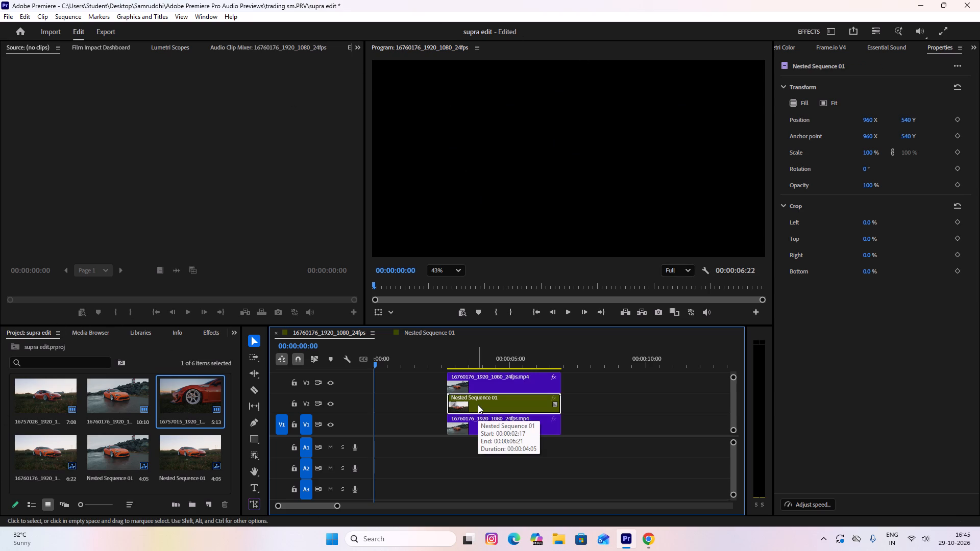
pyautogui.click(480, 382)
# Select Nested Sequence 01 on V2 in the main sequence and bring up its Effect Controls.
pyautogui.click(488, 405)
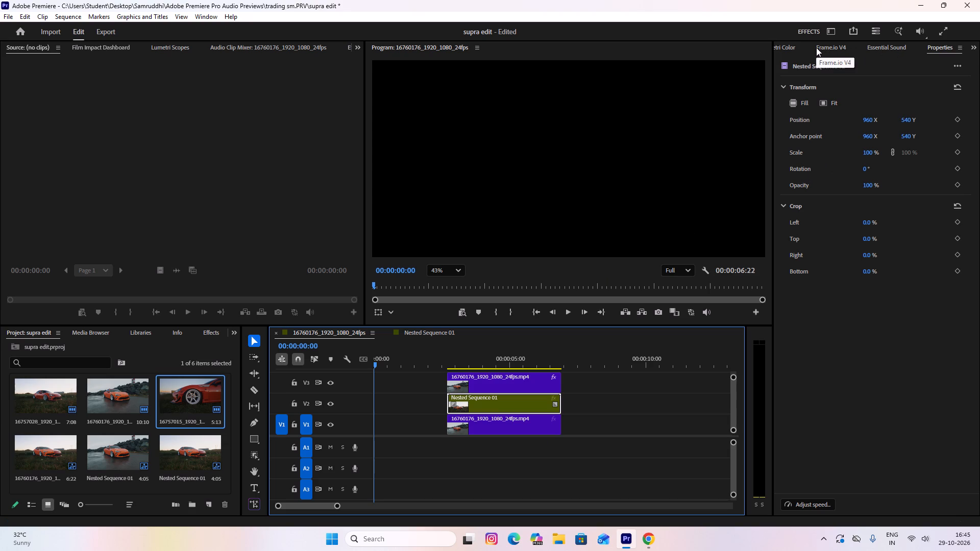
pyautogui.click(796, 46)
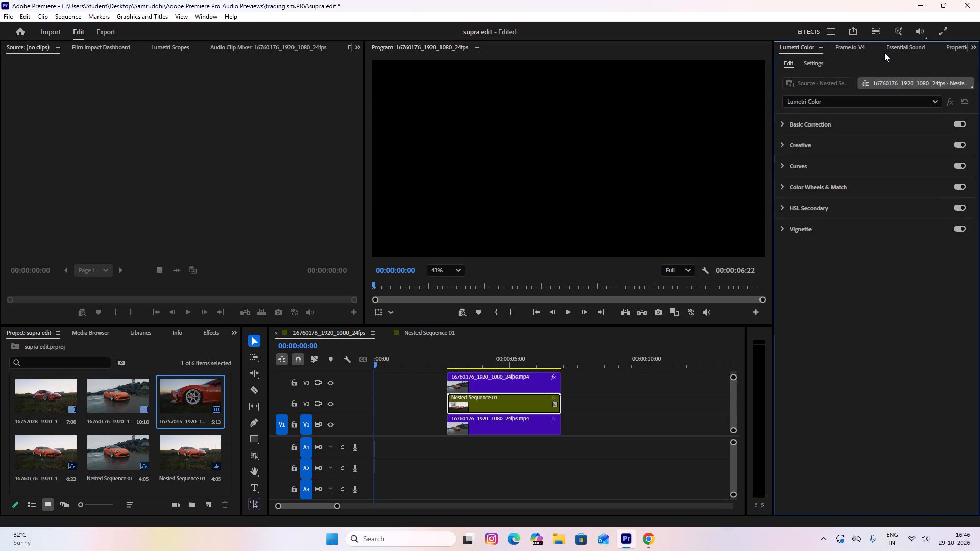
pyautogui.scroll(-9, 884, 52)
pyautogui.scroll(5, 884, 45)
pyautogui.scroll(-1, 884, 45)
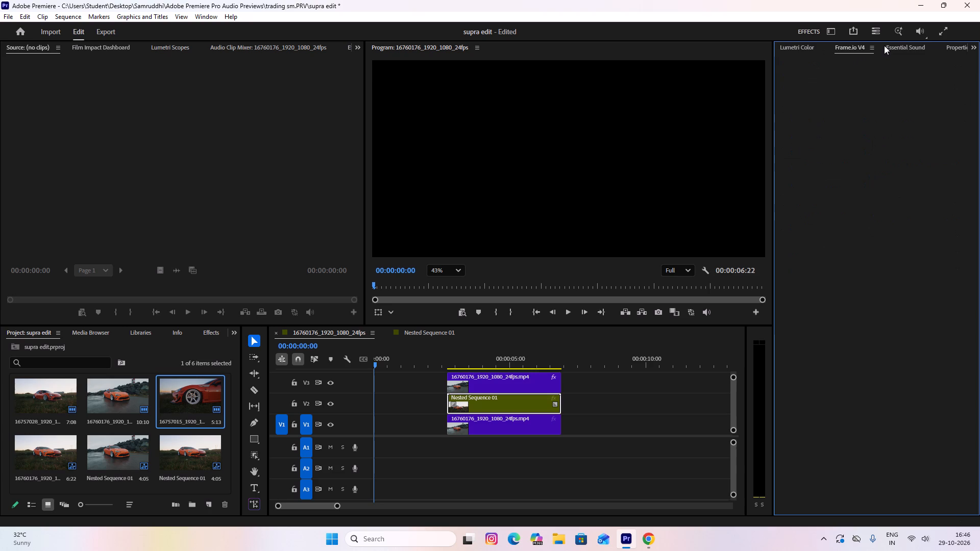
pyautogui.scroll(-2, 884, 45)
pyautogui.scroll(3, 884, 45)
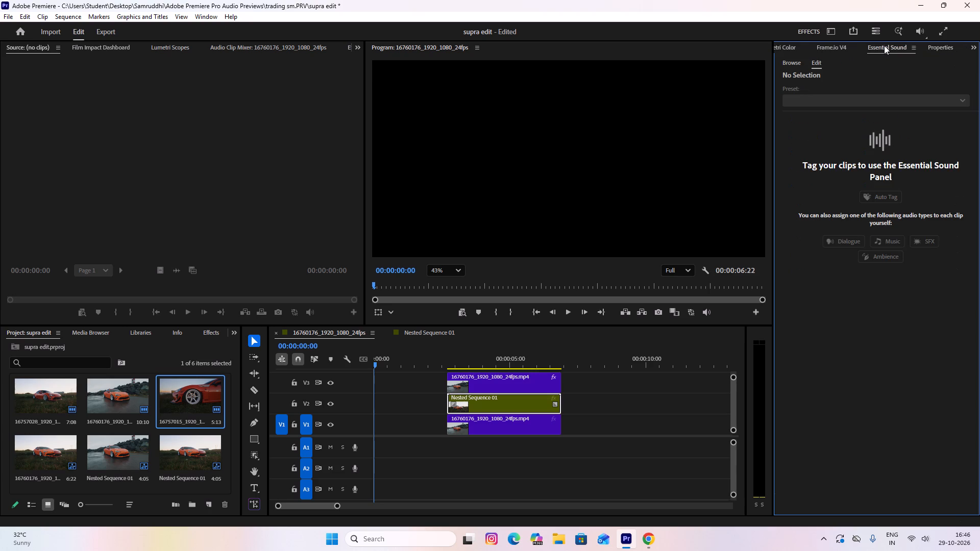
pyautogui.scroll(2, 884, 45)
pyautogui.scroll(-3, 884, 45)
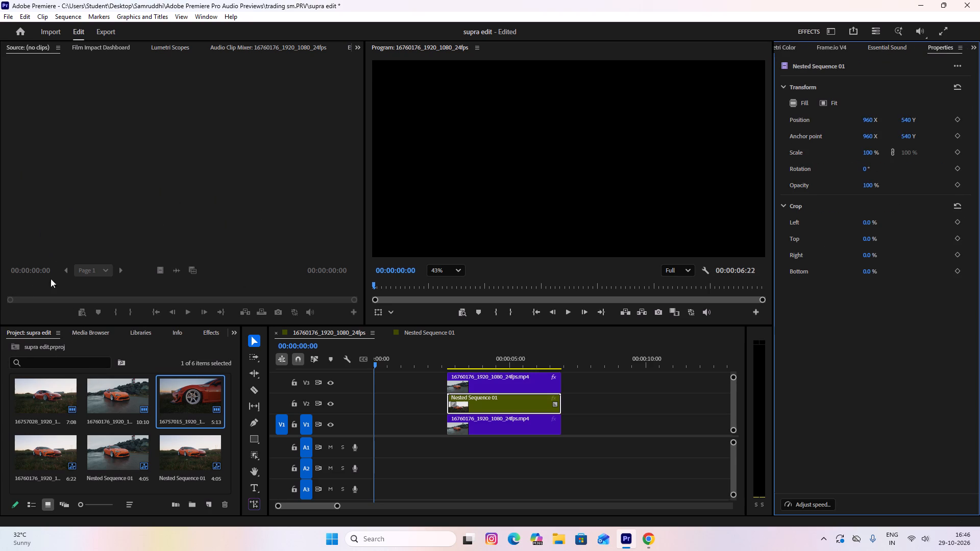
pyautogui.scroll(-1, 224, 50)
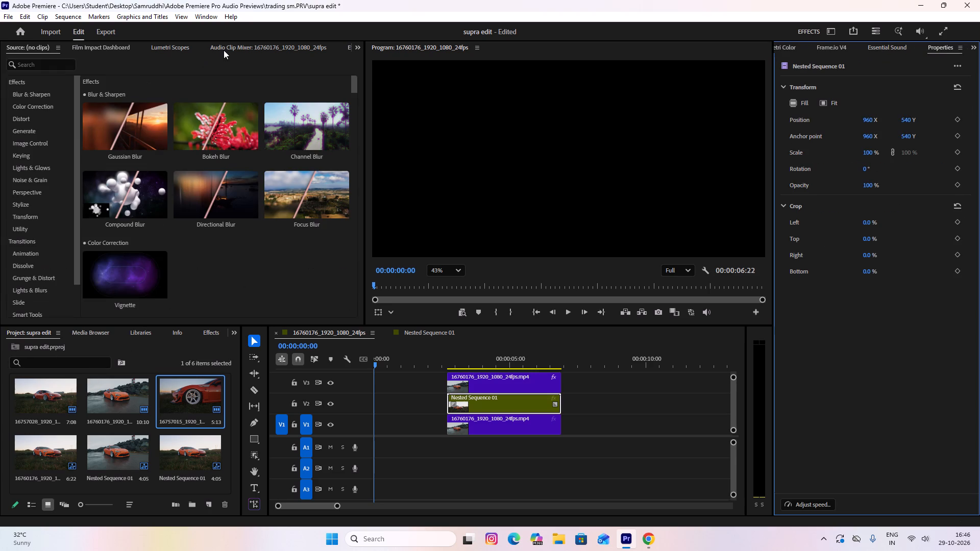
pyautogui.scroll(-3, 224, 50)
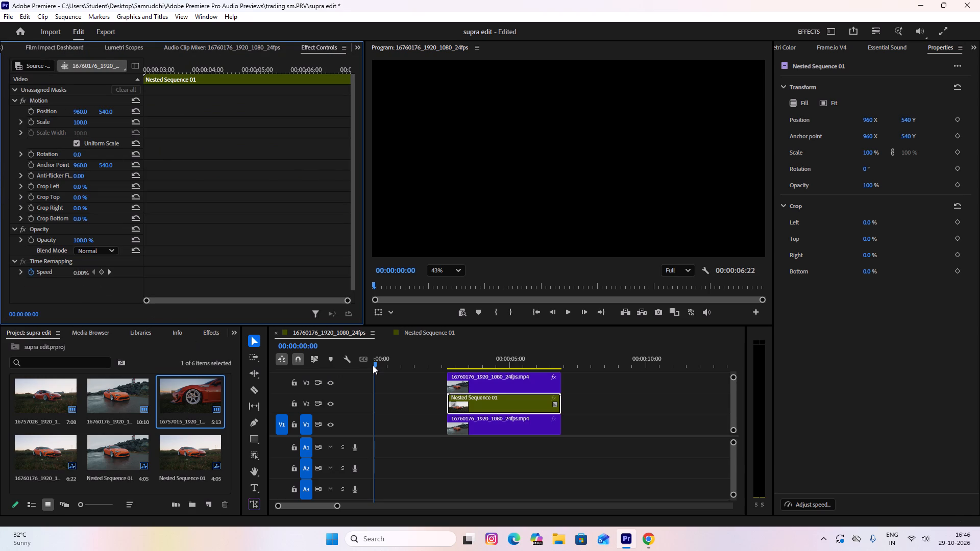
# Keyframe Crop Top and Crop Bottom of Nested Sequence 01 at 50% on its first frame, 00:00:02:17.
pyautogui.moveTo(374, 362); pyautogui.dragTo(448, 361)
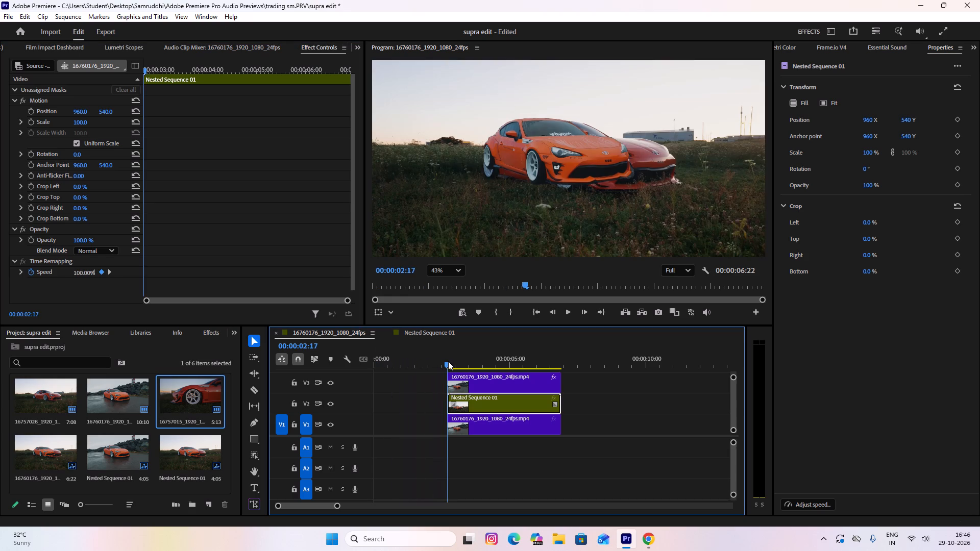
pyautogui.moveTo(448, 361); pyautogui.dragTo(452, 361)
pyautogui.click(453, 361)
pyautogui.moveTo(454, 361); pyautogui.dragTo(450, 361)
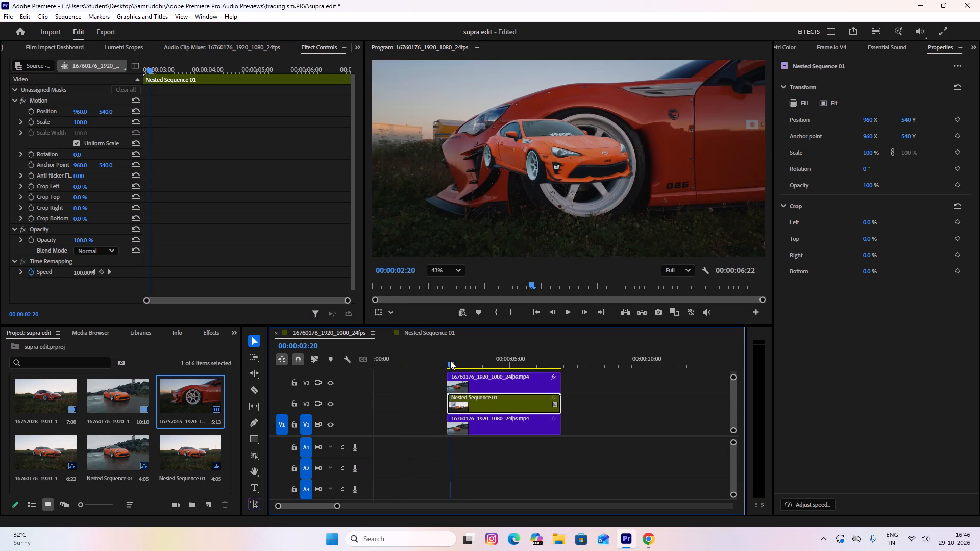
pyautogui.moveTo(450, 361); pyautogui.dragTo(449, 361)
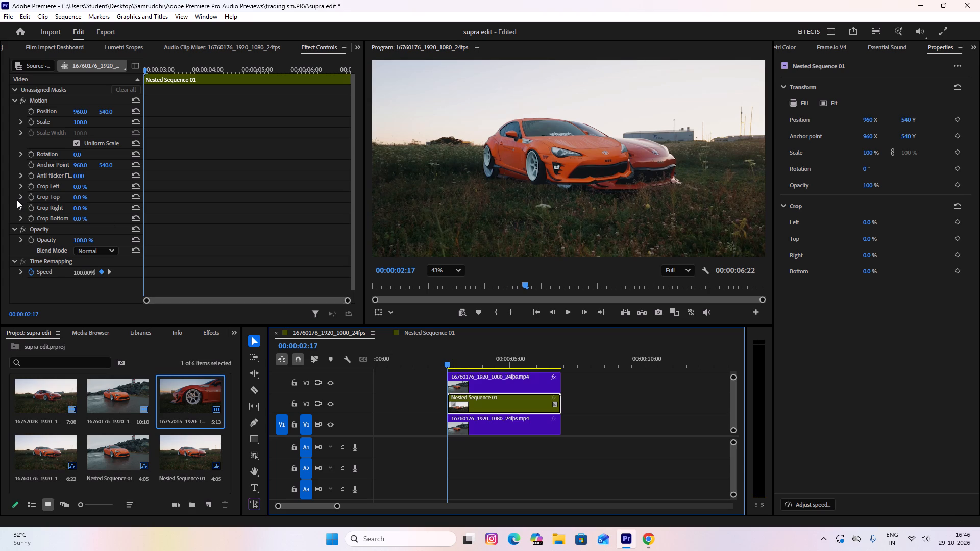
pyautogui.click(31, 198)
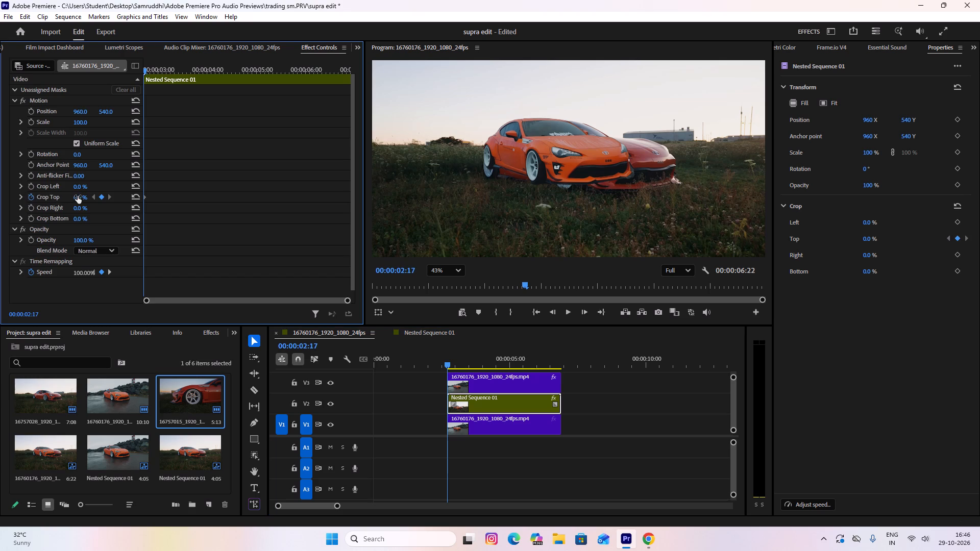
pyautogui.click(78, 196)
pyautogui.write('50')
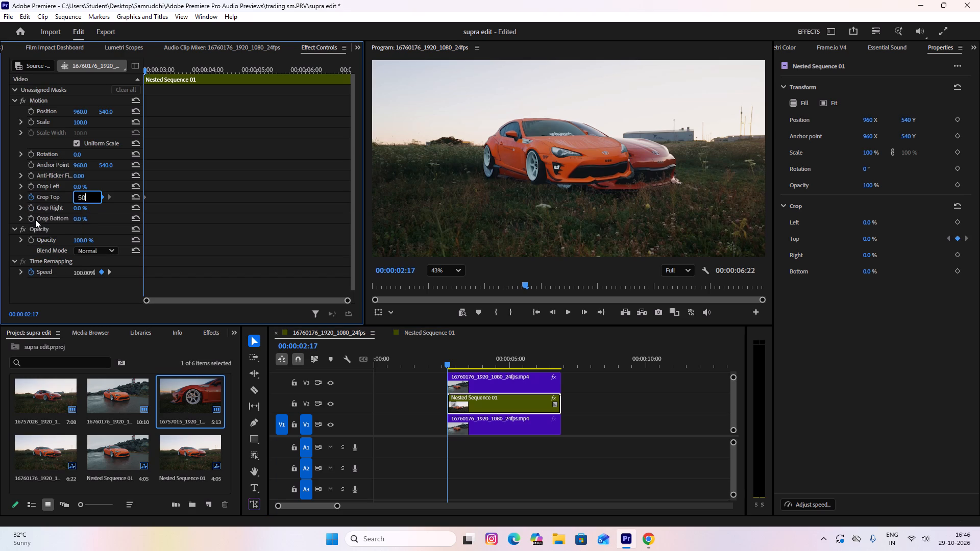
pyautogui.click(30, 217)
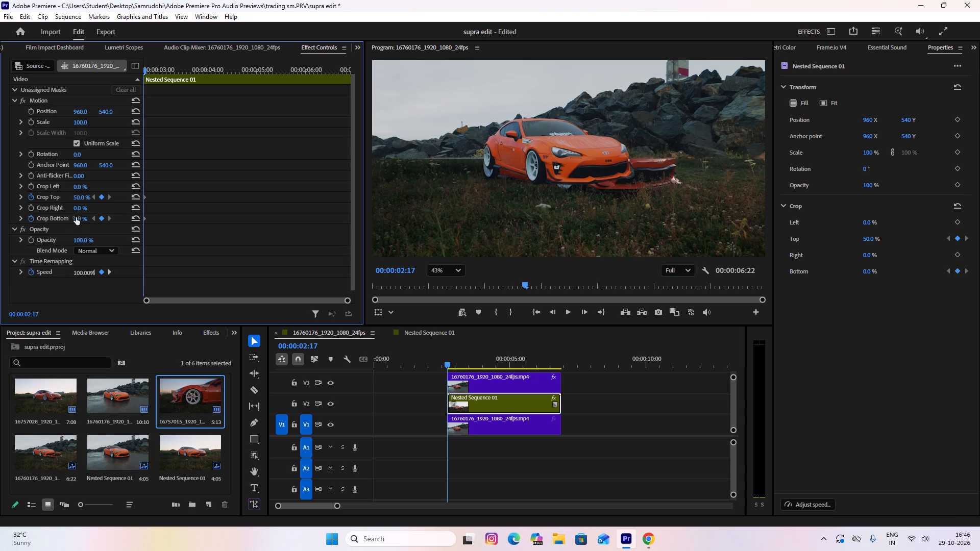
pyautogui.click(76, 217)
pyautogui.write('50')
pyautogui.press('Return')
# Set Crop Top and Crop Bottom of Nested Sequence 01 to 0% on its last frame, 00:00:06:21.
pyautogui.moveTo(448, 364); pyautogui.dragTo(452, 365)
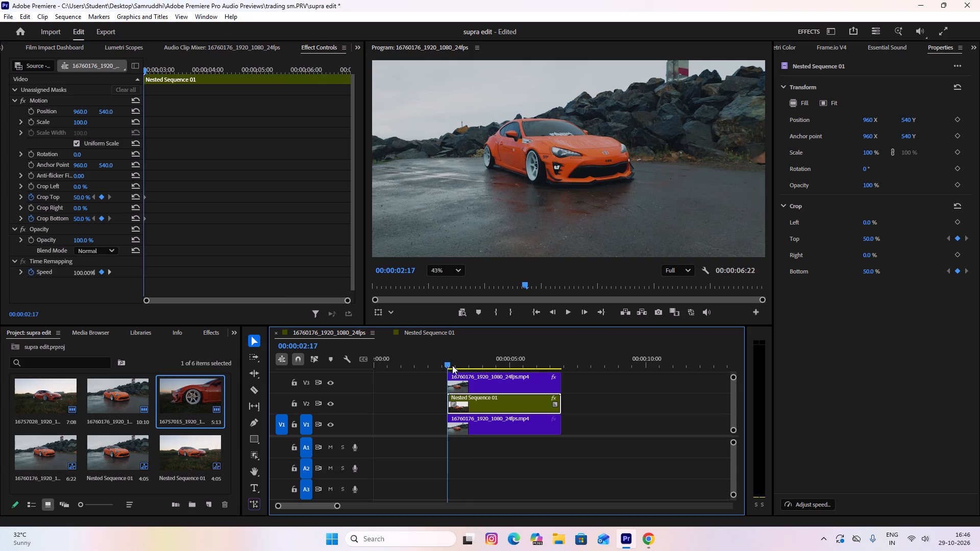
pyautogui.moveTo(452, 365); pyautogui.dragTo(562, 379)
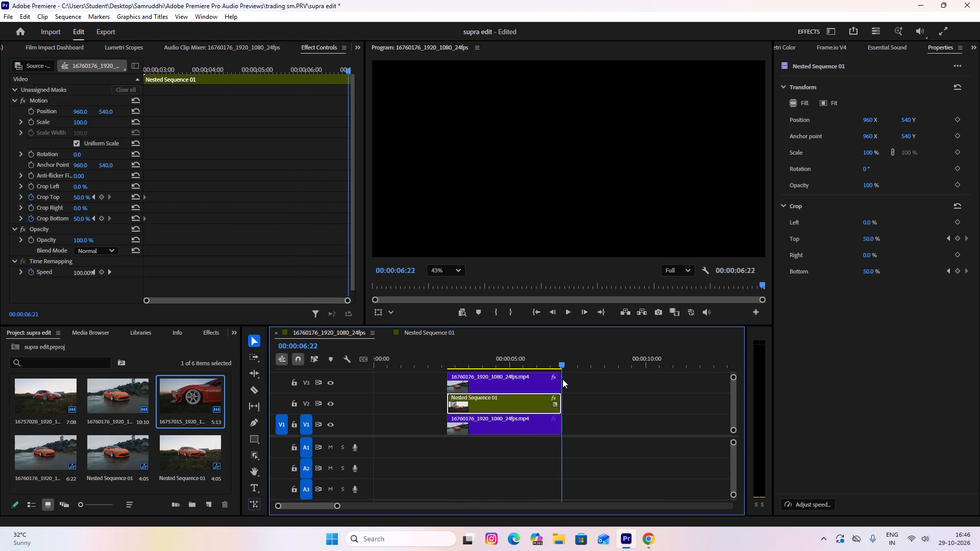
pyautogui.moveTo(562, 379); pyautogui.dragTo(561, 380)
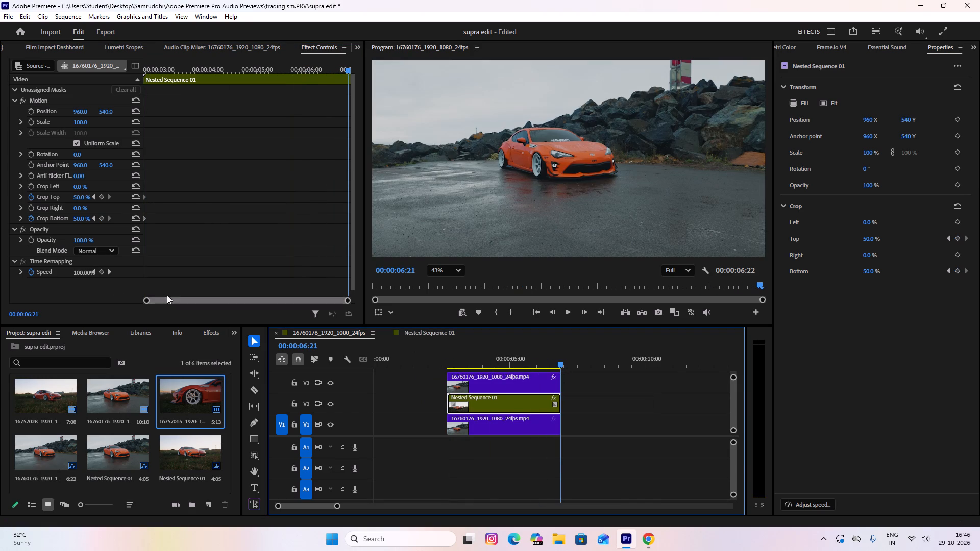
pyautogui.click(78, 199)
pyautogui.press('0')
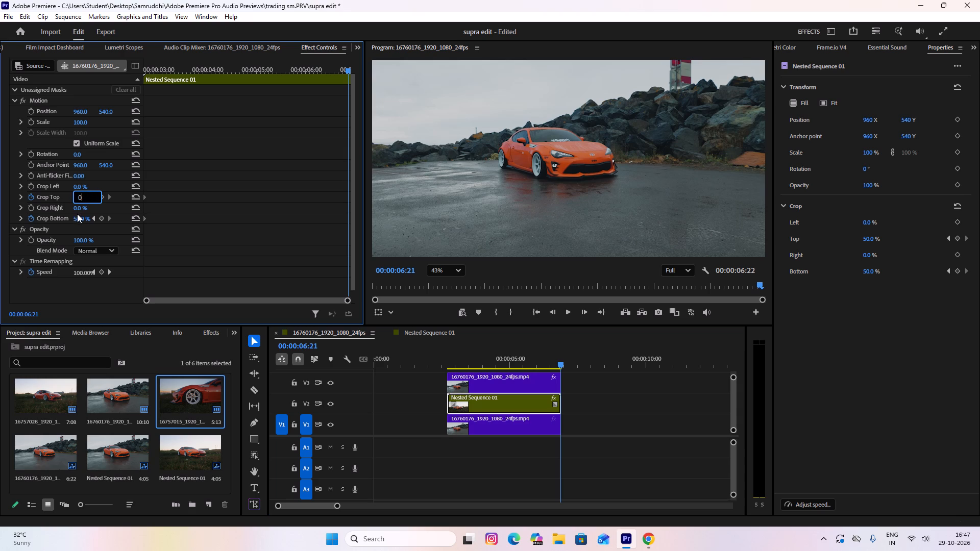
pyautogui.click(80, 217)
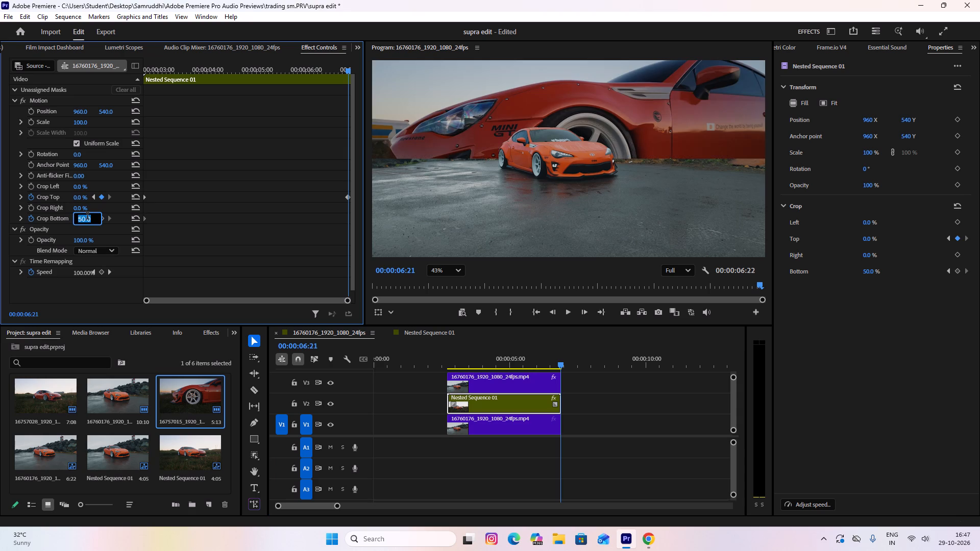
pyautogui.press('0')
pyautogui.press('Return')
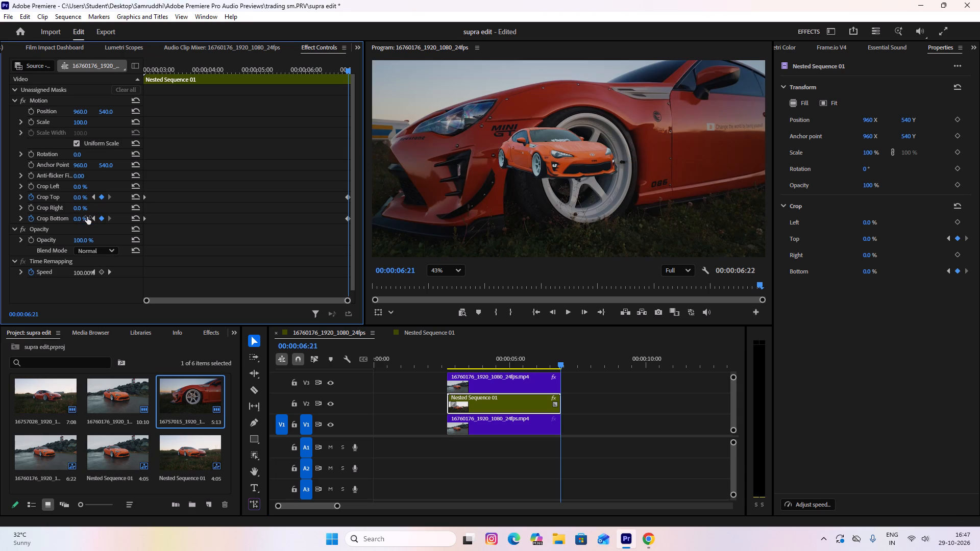
# Play the main sequence from 00:00:00:00 to its end to review the animated crop.
pyautogui.moveTo(561, 364); pyautogui.dragTo(416, 372)
pyautogui.moveTo(402, 372); pyautogui.dragTo(360, 372)
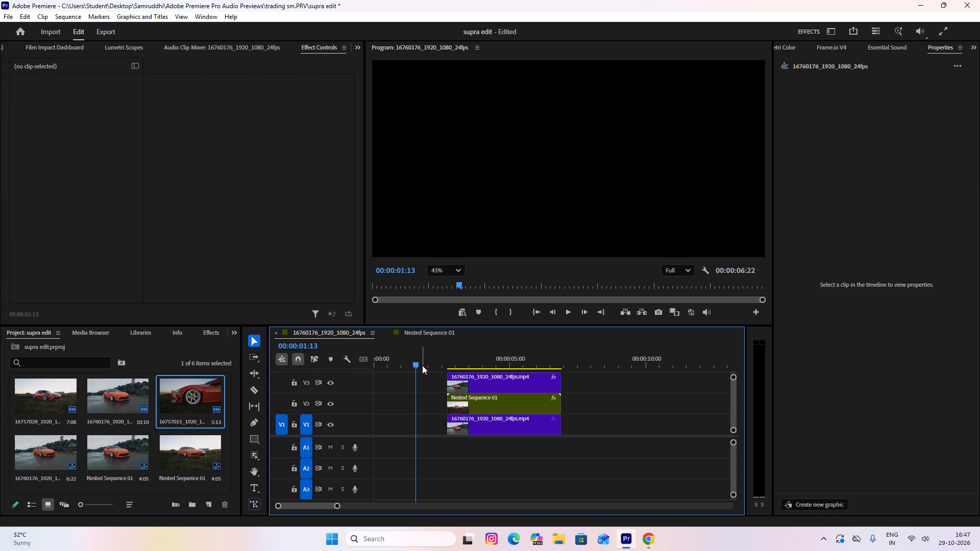
pyautogui.moveTo(418, 362); pyautogui.dragTo(327, 379)
pyautogui.click(322, 380)
pyautogui.press('space')
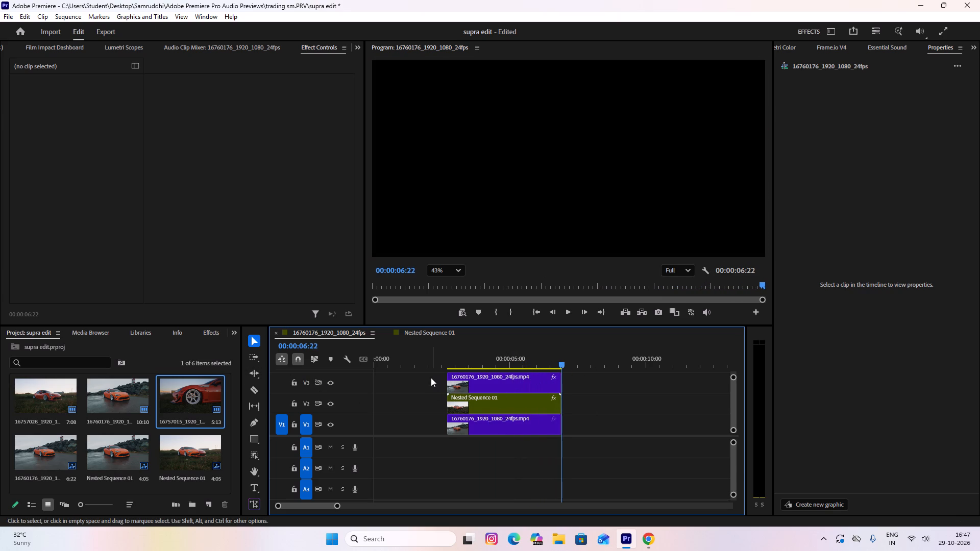
# Move the three stacked clips on V1, V2 and V3 together to the sequence start at 00:00:00:00.
pyautogui.keyDown('shift'); pyautogui.moveTo(430, 370); pyautogui.dragTo(581, 455); pyautogui.keyUp('shift')
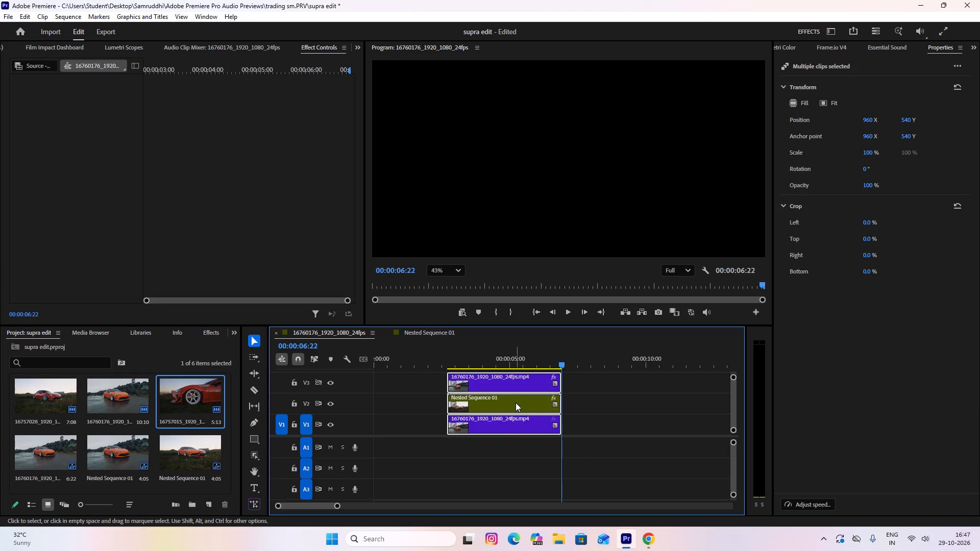
pyautogui.moveTo(516, 403); pyautogui.dragTo(422, 398)
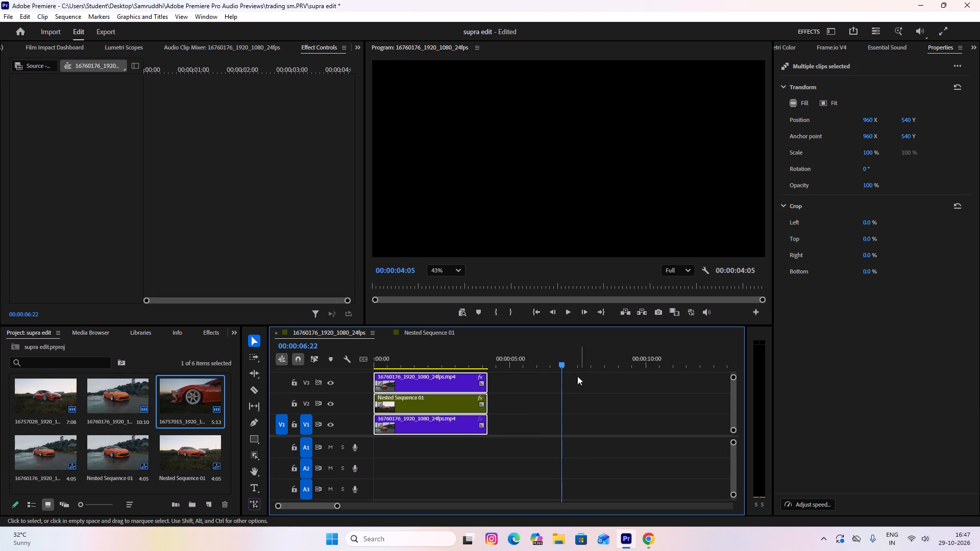
# Play the repositioned clips from 00:00:00:00 to the end, and replay them from the start.
pyautogui.moveTo(563, 365); pyautogui.dragTo(281, 352)
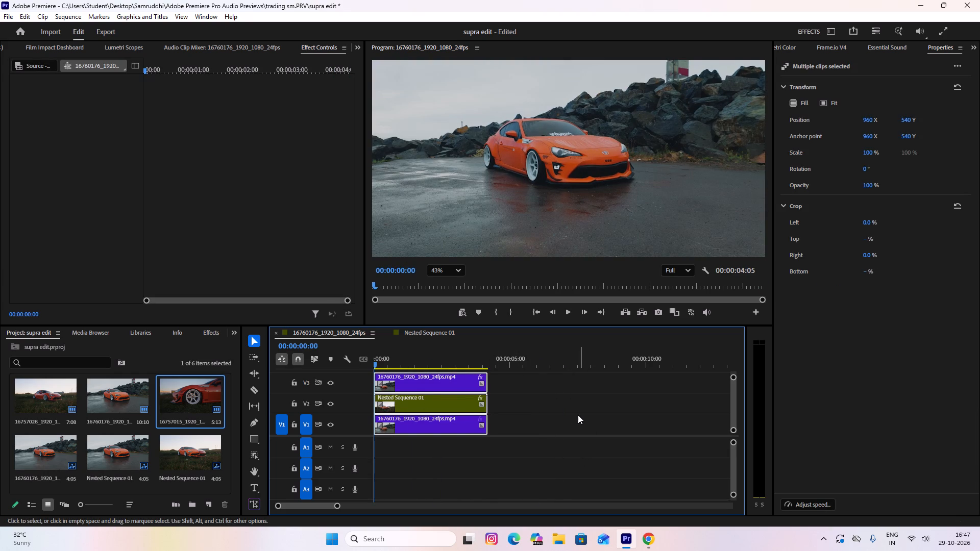
pyautogui.press('space')
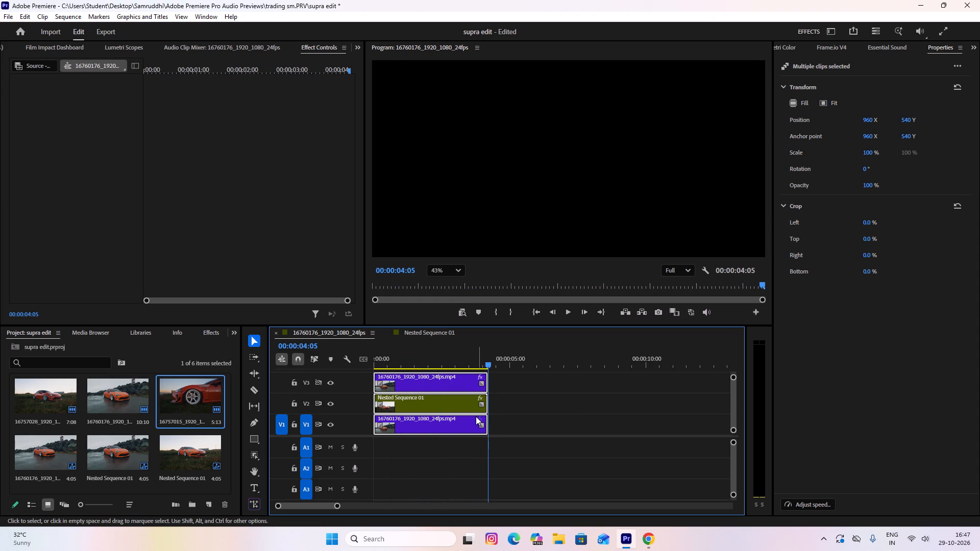
pyautogui.press('space')
pyautogui.moveTo(489, 363); pyautogui.dragTo(337, 361)
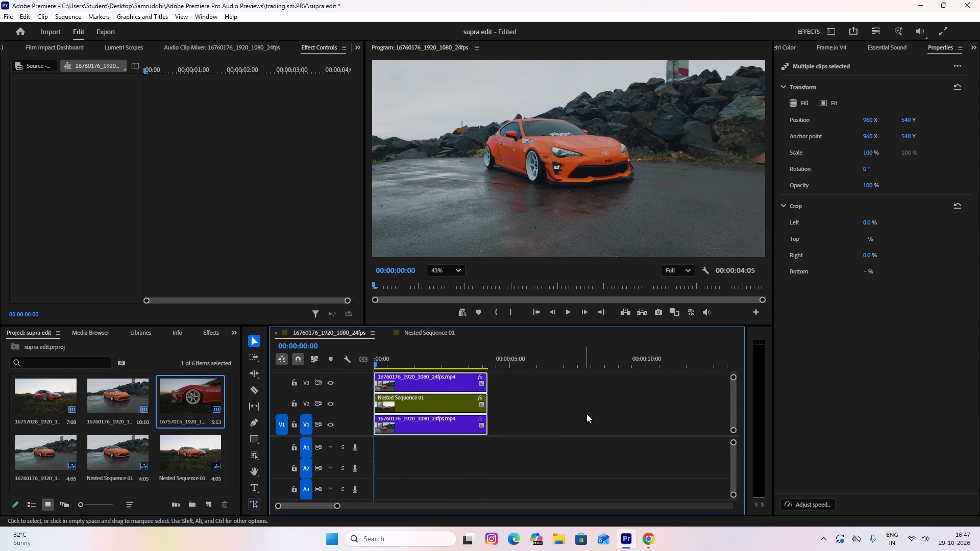
pyautogui.press('space')
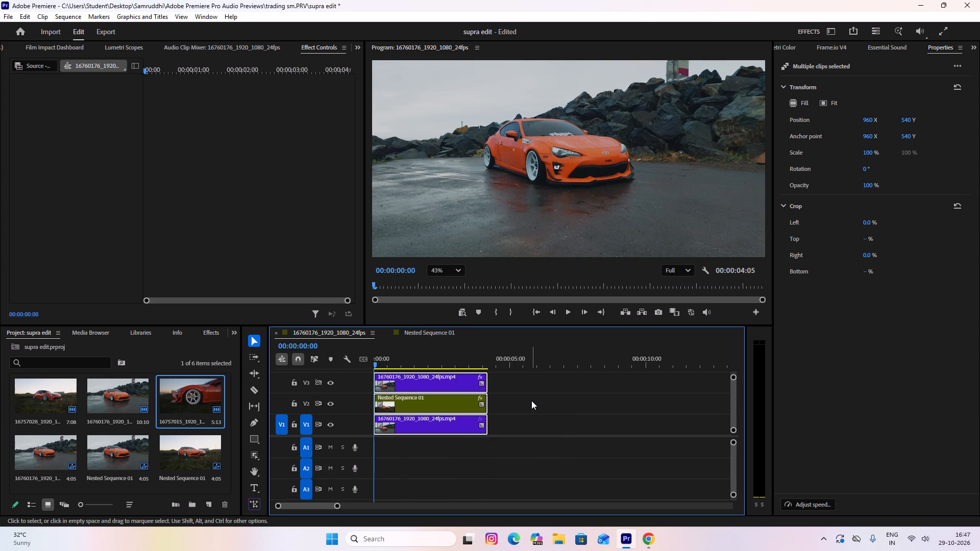